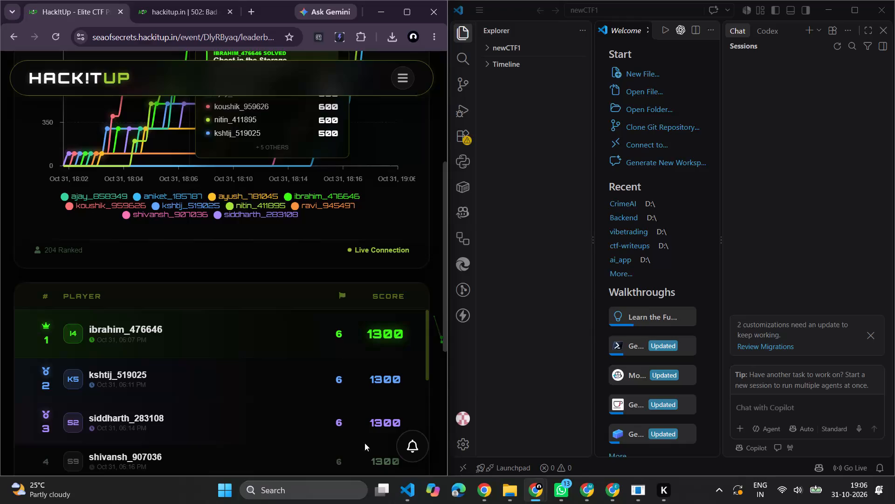
Switch from the code editor to the CTF Writeup Vault page and check its CTF Events and My Events views.
click(833, 7)
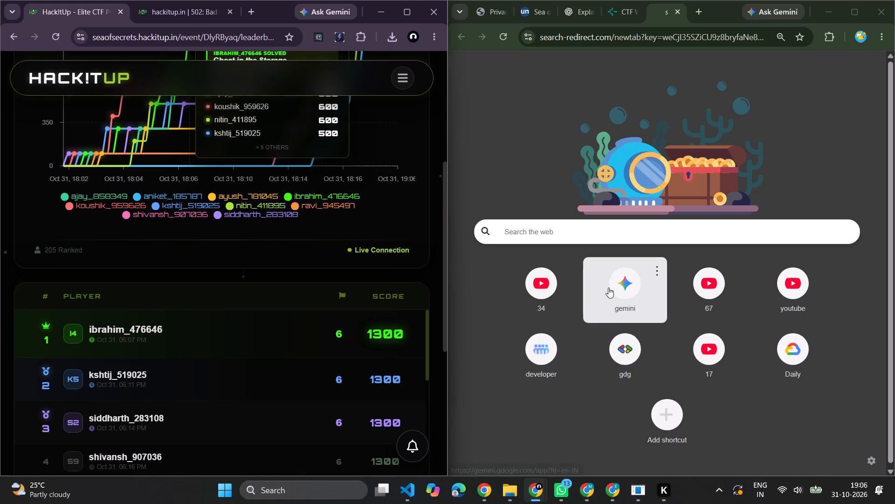
click(675, 97)
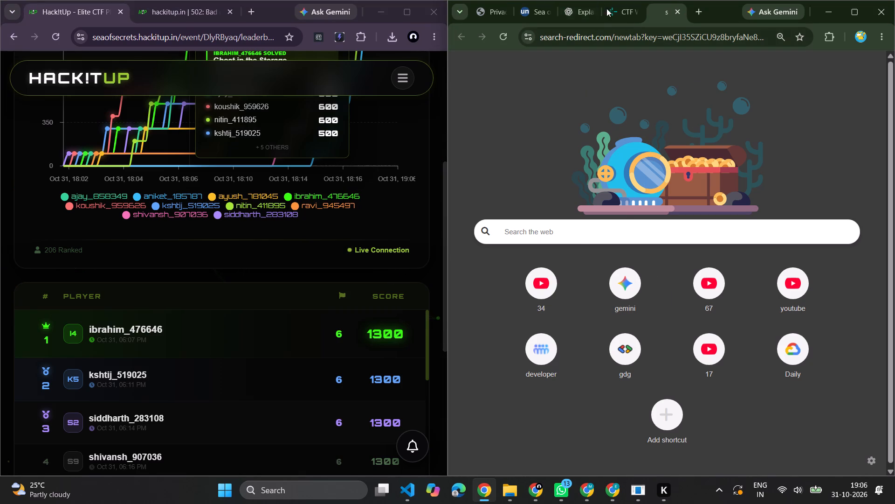
click(610, 13)
scroll(601, 229, down, 5)
scroll(580, 238, up, 13)
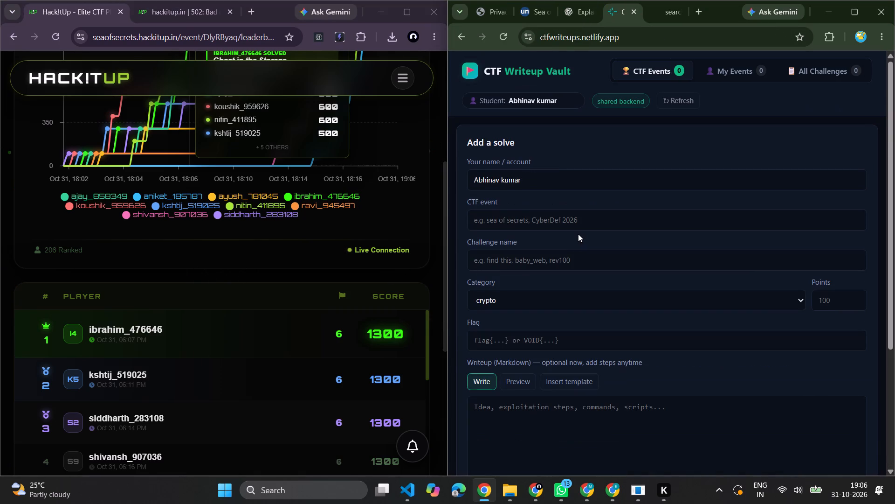
scroll(576, 232, up, 1)
click(738, 69)
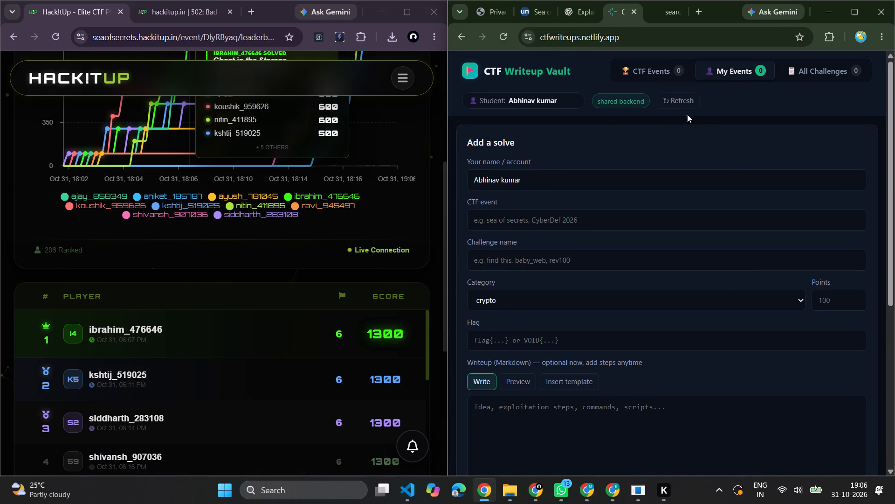
click(656, 76)
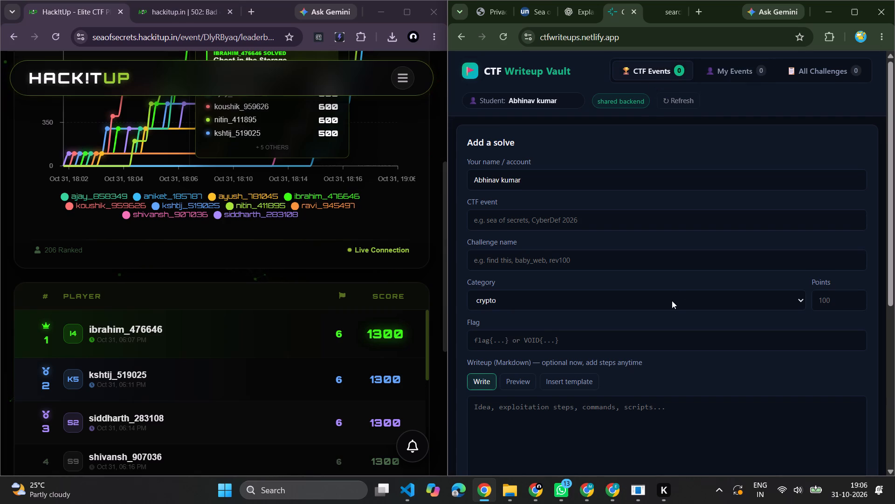
scroll(672, 301, down, 13)
scroll(592, 345, up, 13)
scroll(645, 154, down, 13)
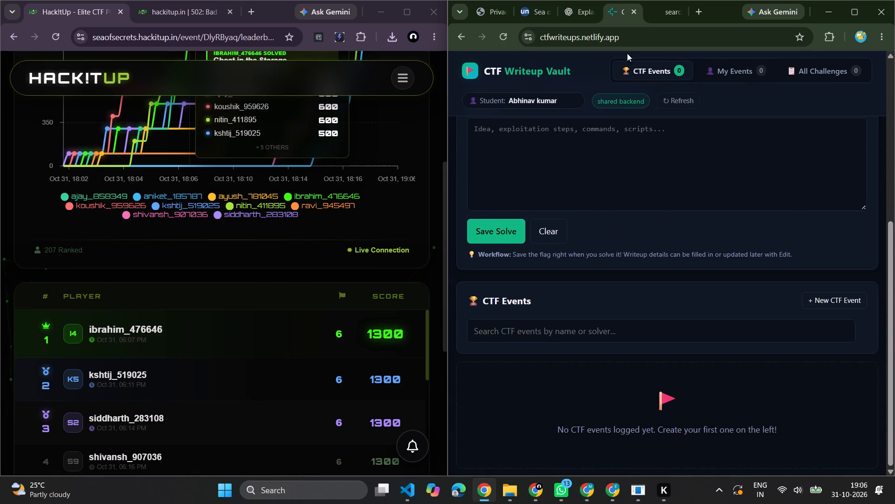
scroll(610, 44, up, 4)
click(517, 78)
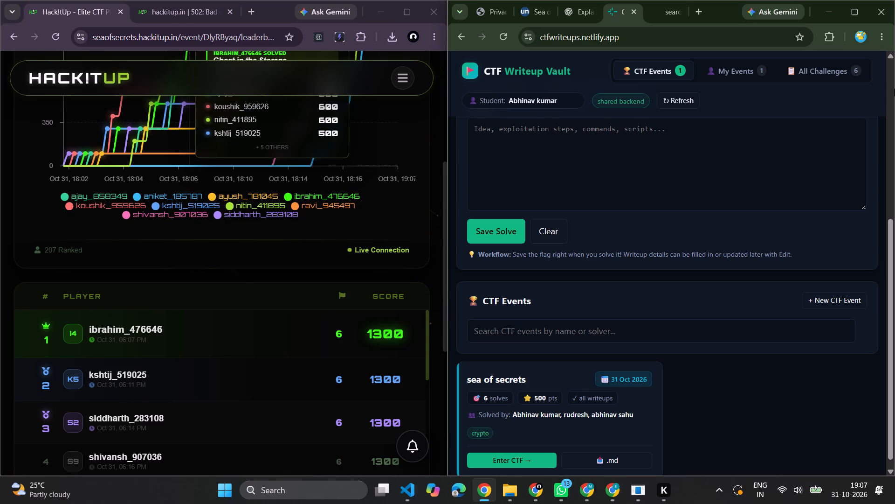
Enter the sea of secrets event and examine its logged challenges and the form for adding a solve.
scroll(547, 245, down, 2)
scroll(561, 338, down, 5)
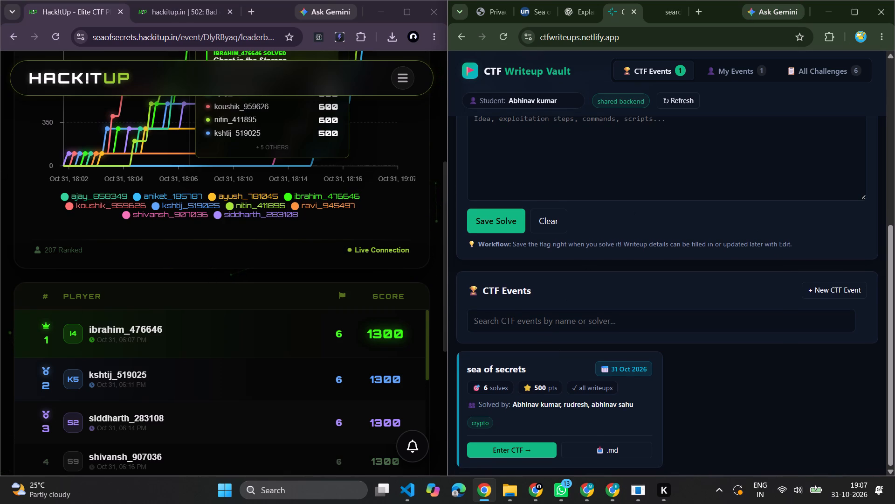
click(522, 455)
scroll(616, 319, down, 6)
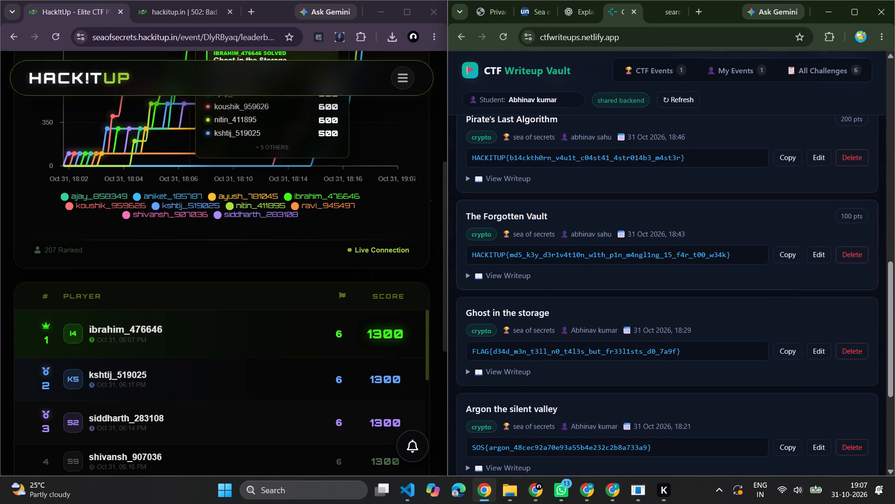
scroll(689, 251, down, 6)
scroll(642, 276, down, 7)
scroll(642, 276, up, 9)
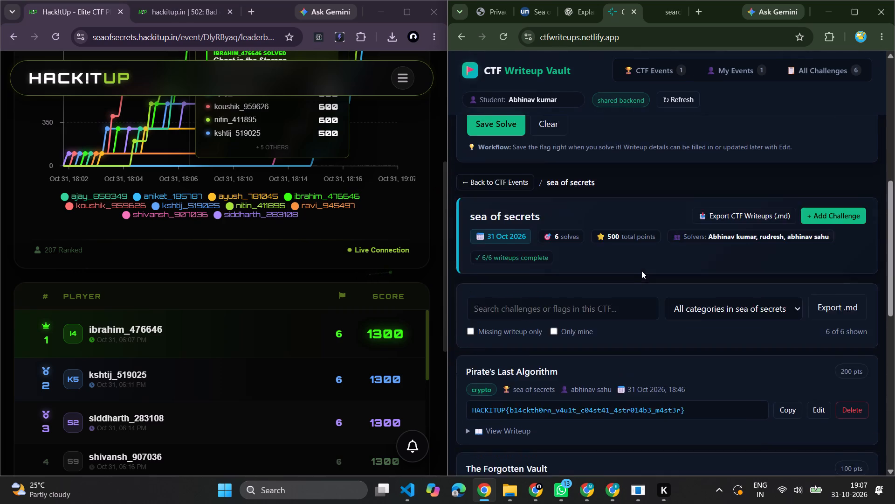
scroll(641, 271, up, 7)
scroll(651, 253, down, 10)
scroll(653, 248, up, 1)
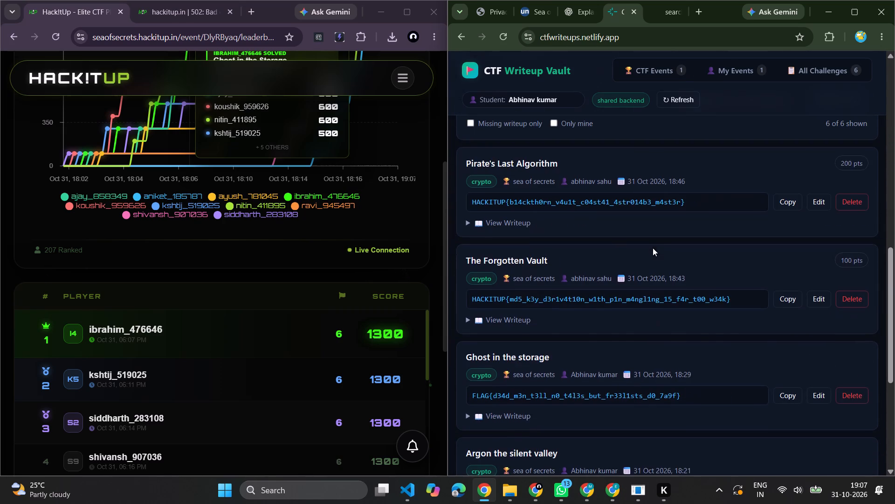
scroll(653, 248, up, 3)
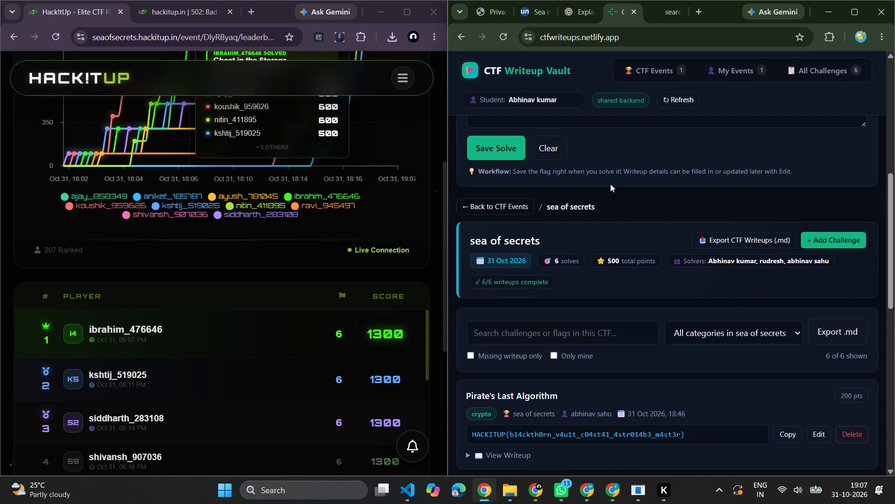
scroll(705, 192, up, 8)
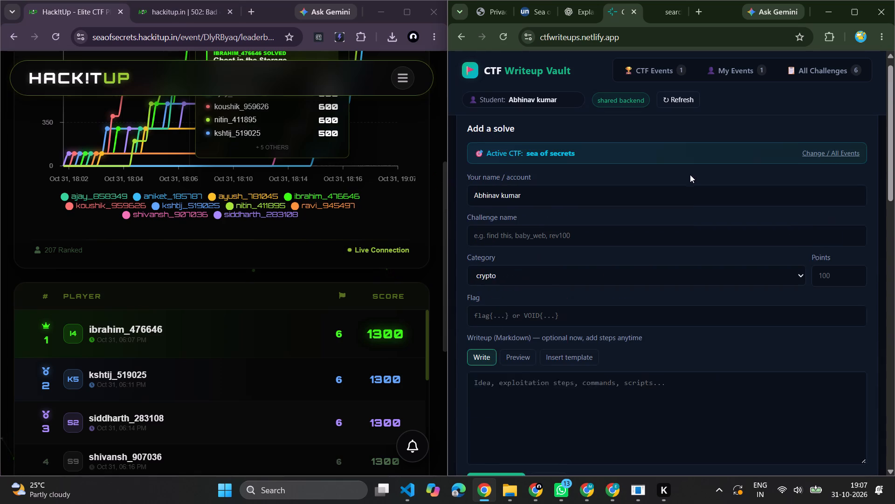
scroll(690, 175, up, 5)
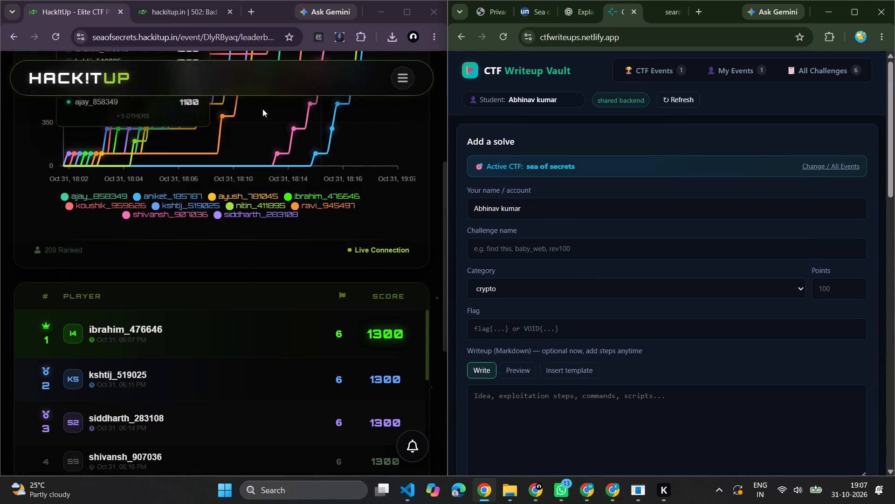
Check the hackitup.in Bad gateway page in the other browser window and close its tab.
click(180, 16)
scroll(235, 166, down, 2)
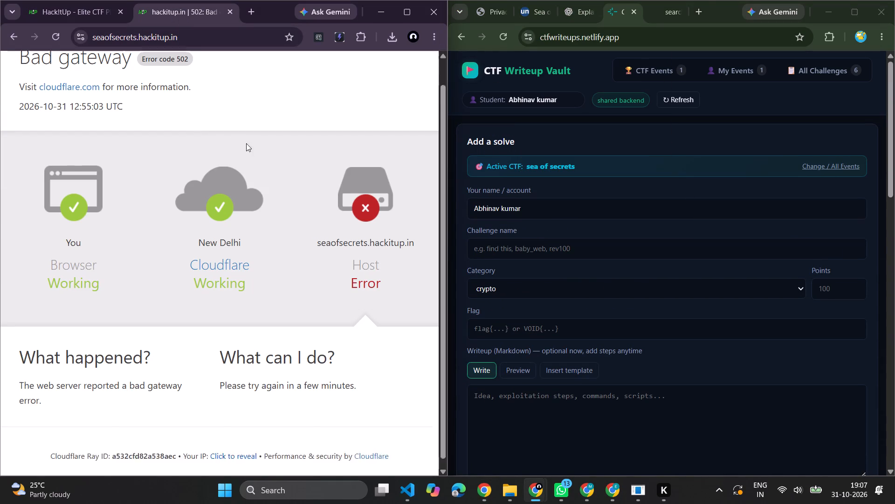
scroll(172, 94, up, 4)
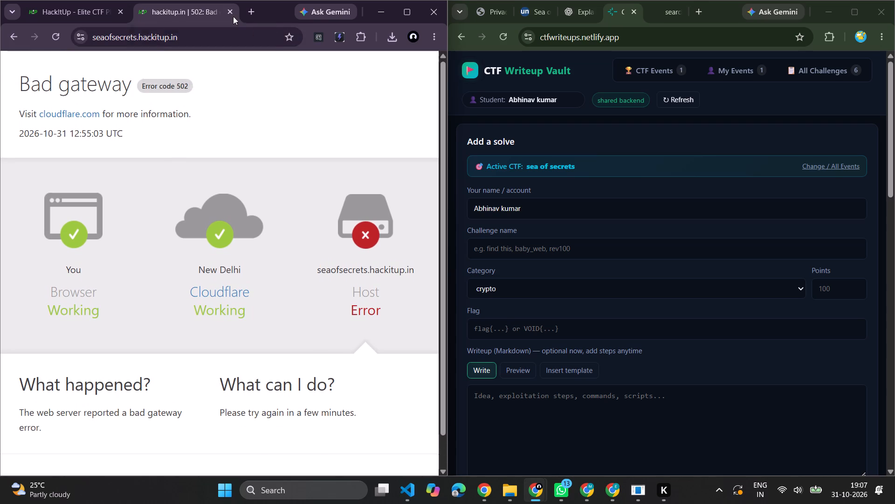
click(232, 13)
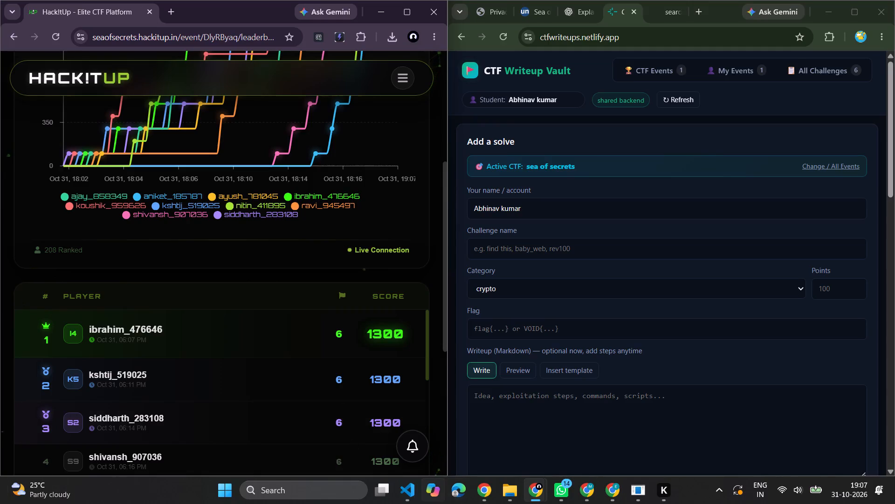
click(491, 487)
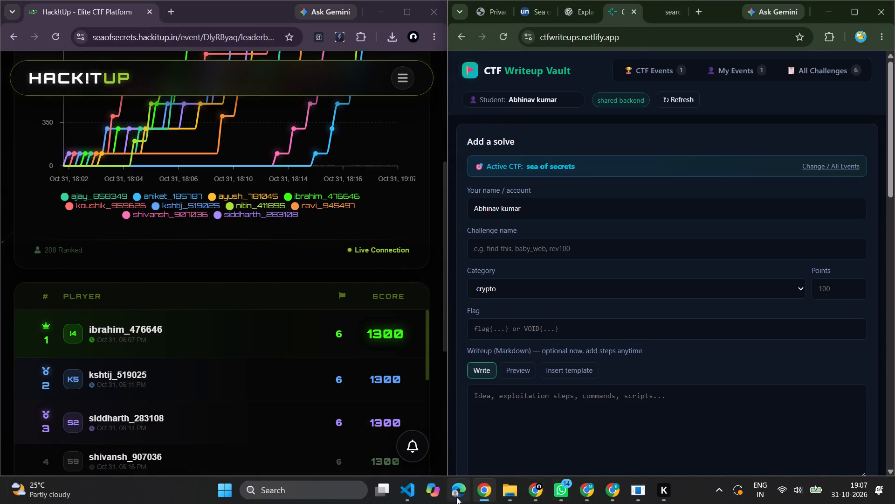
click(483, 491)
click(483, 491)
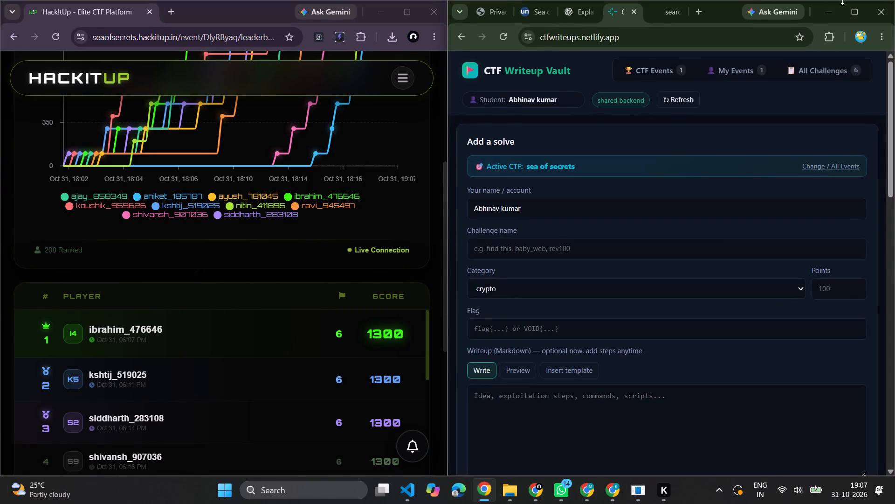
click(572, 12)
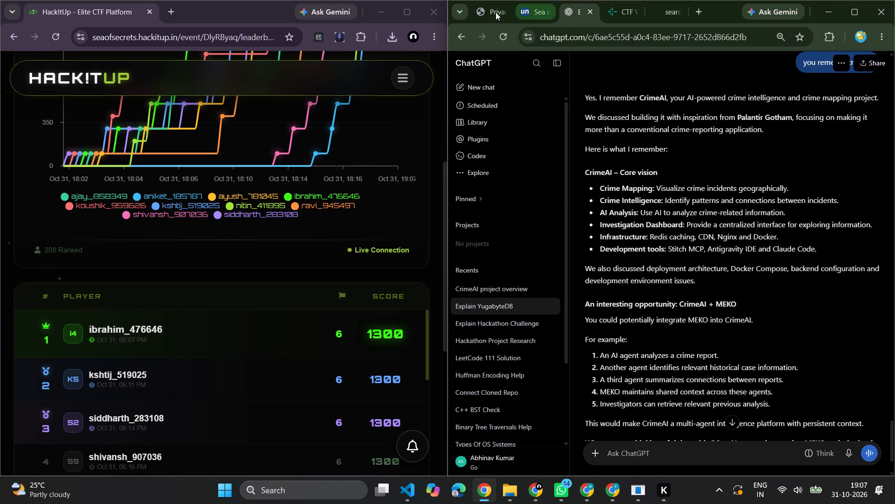
Open the Excalidraw whiteboard at excalidraw.com in a new browser tab.
click(700, 12)
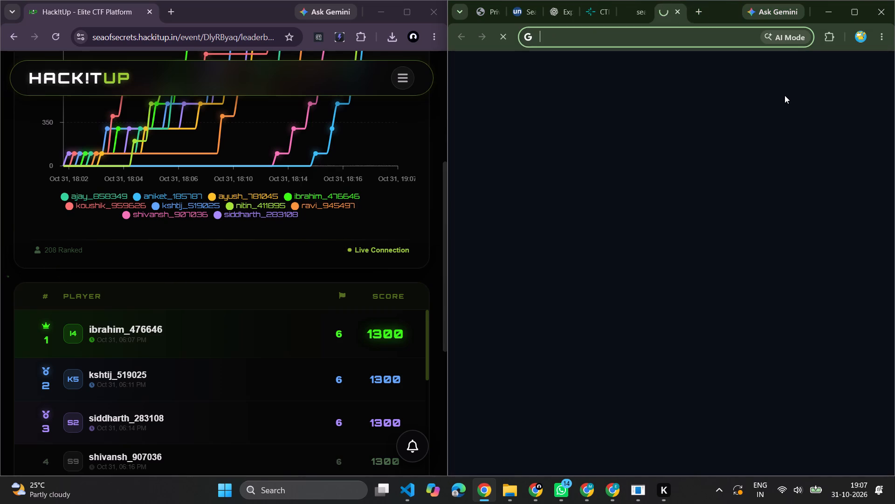
text(exal)
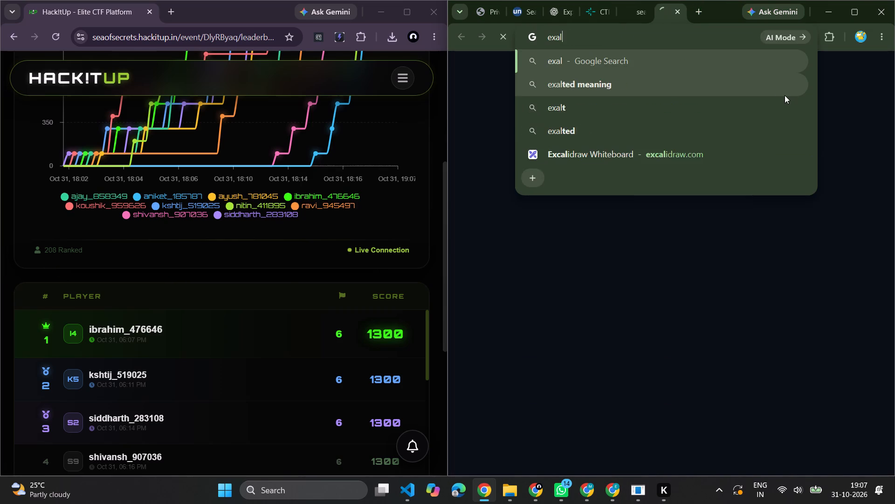
key(BackSpace)
key(BackSpace)
text(cal)
key(Return)
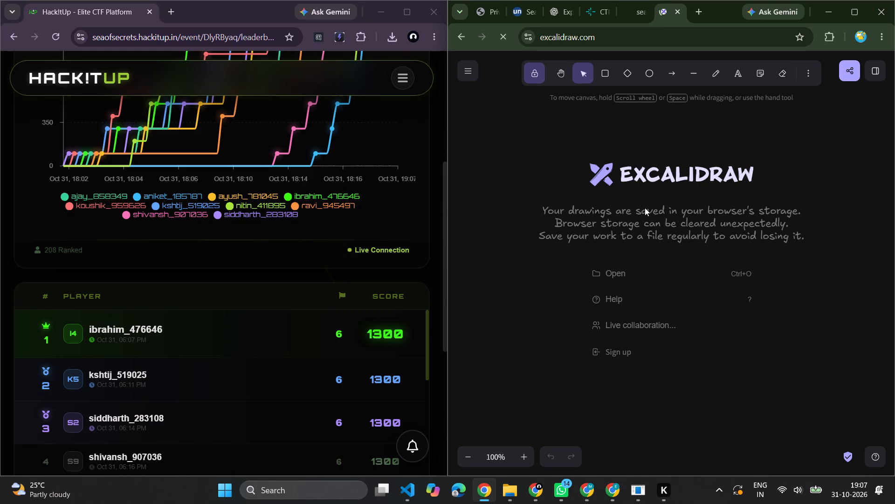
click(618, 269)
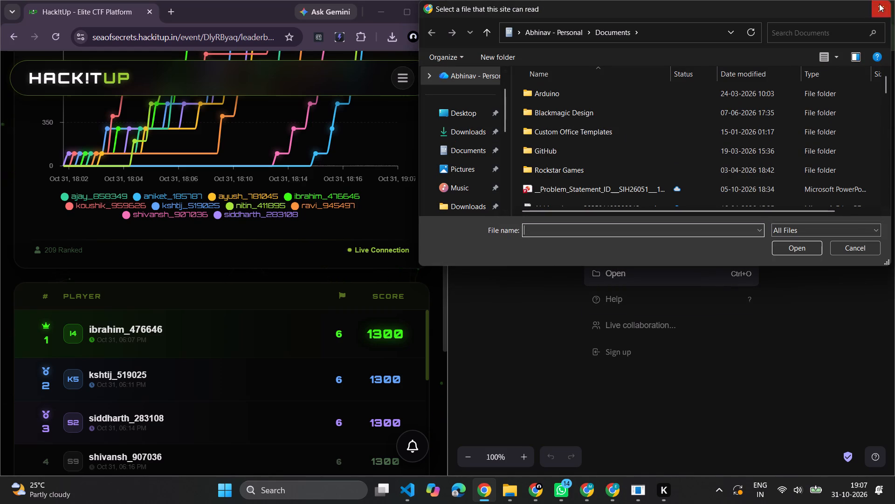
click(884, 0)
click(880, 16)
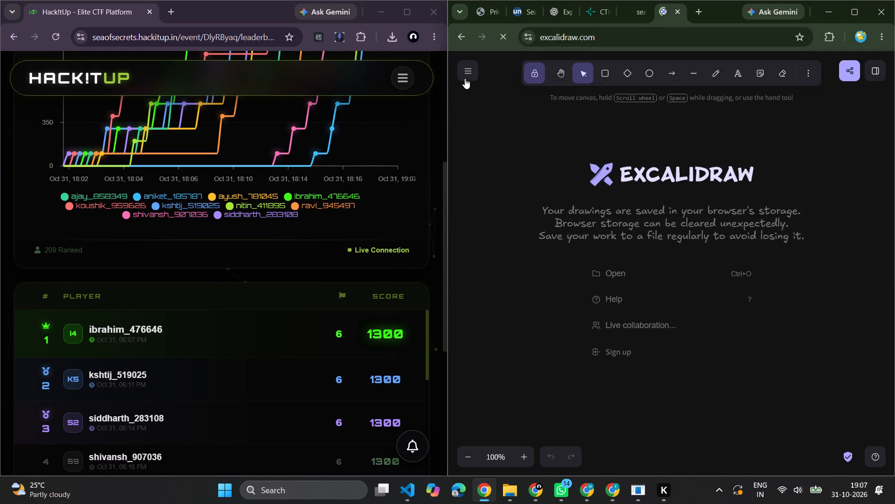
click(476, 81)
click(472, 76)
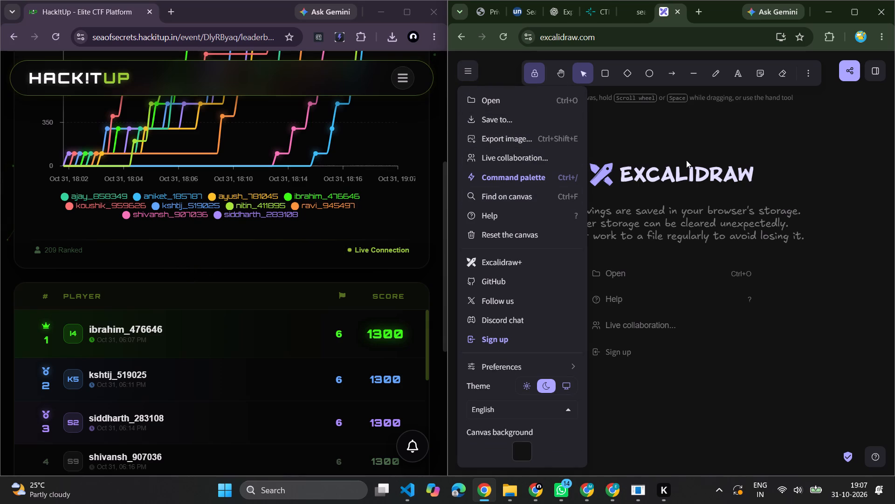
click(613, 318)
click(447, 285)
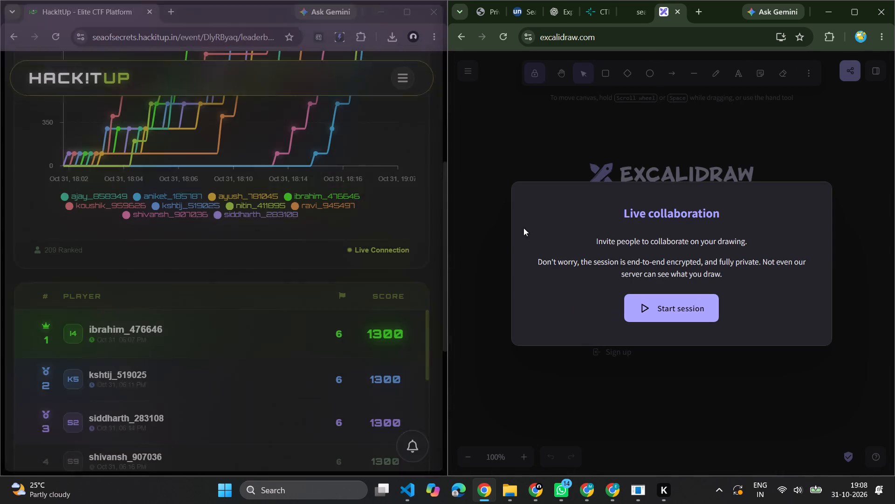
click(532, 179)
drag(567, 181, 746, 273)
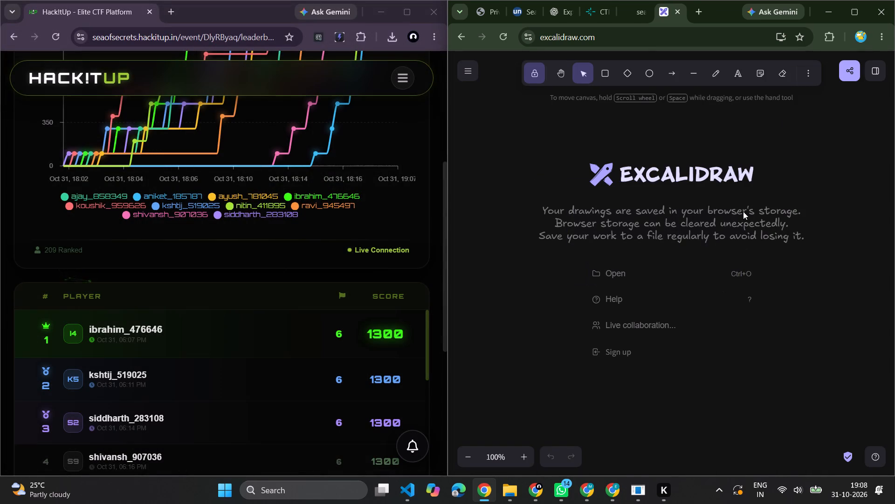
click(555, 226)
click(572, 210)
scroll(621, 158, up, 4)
Turn off the lock that keeps the selected drawing tool active.
click(537, 76)
double_click(537, 76)
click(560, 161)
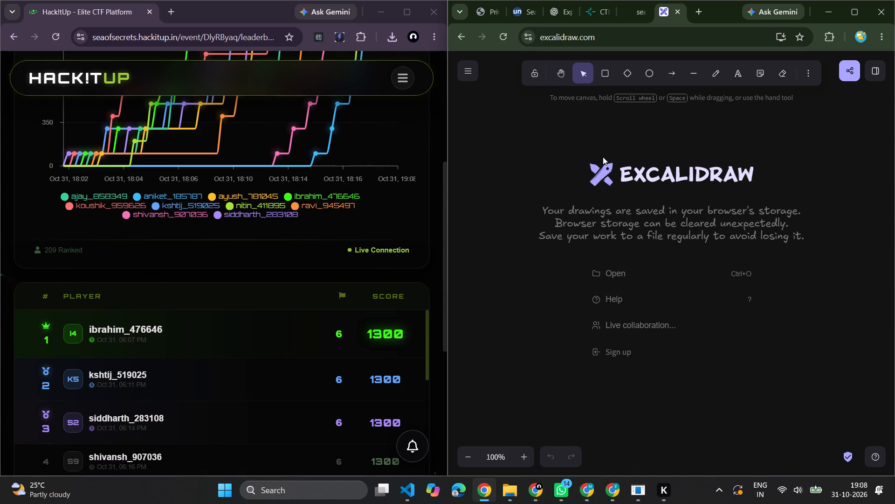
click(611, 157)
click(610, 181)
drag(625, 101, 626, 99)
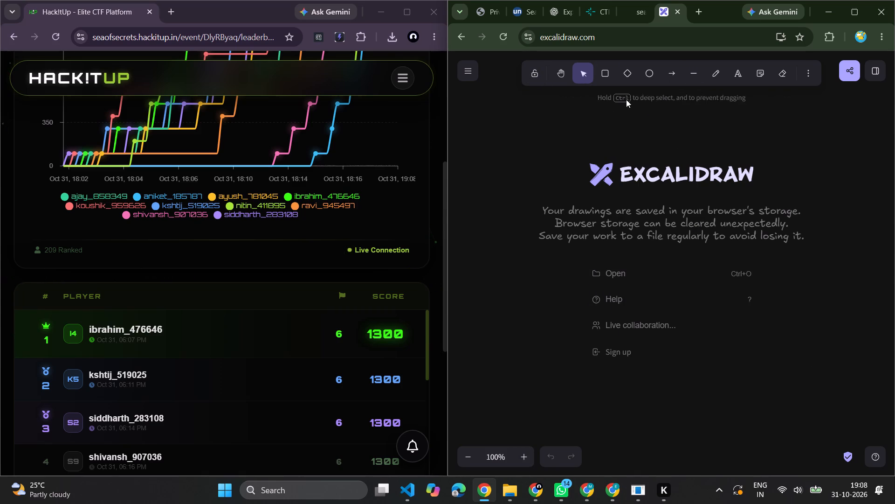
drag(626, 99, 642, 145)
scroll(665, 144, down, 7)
Draw a tall, narrow ellipse on the upper part of the empty canvas and deselect it.
click(641, 75)
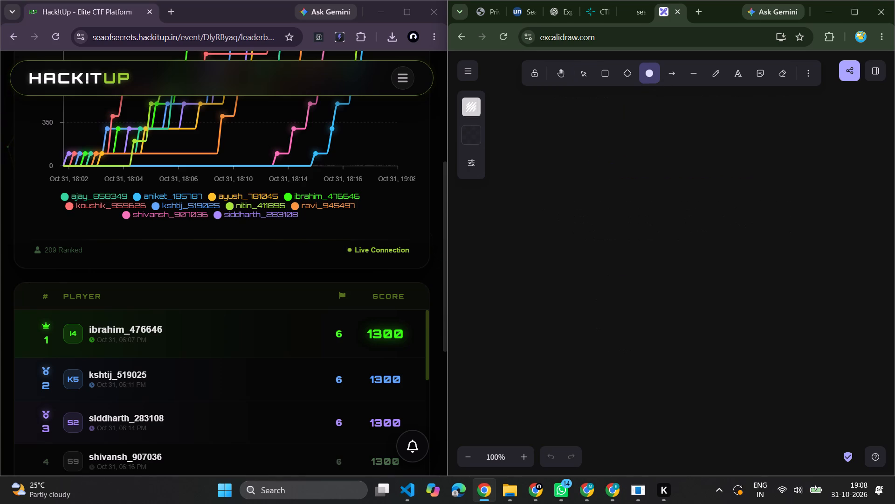
click(592, 159)
drag(575, 130, 592, 203)
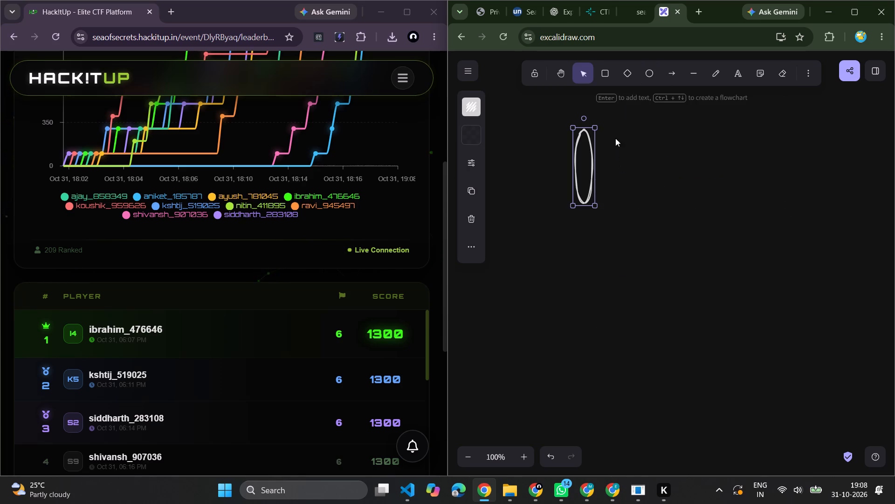
key(Escape)
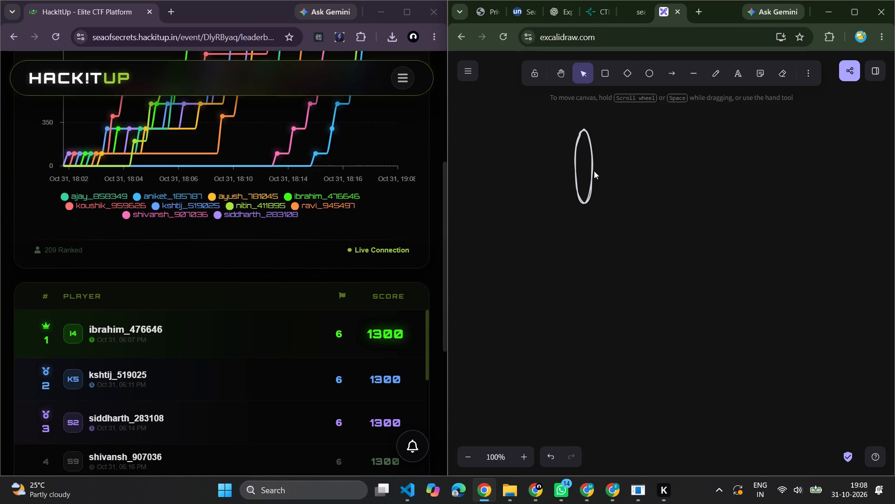
Delete the tall, narrow ellipse from the whiteboard canvas.
click(571, 187)
click(578, 179)
key(Delete)
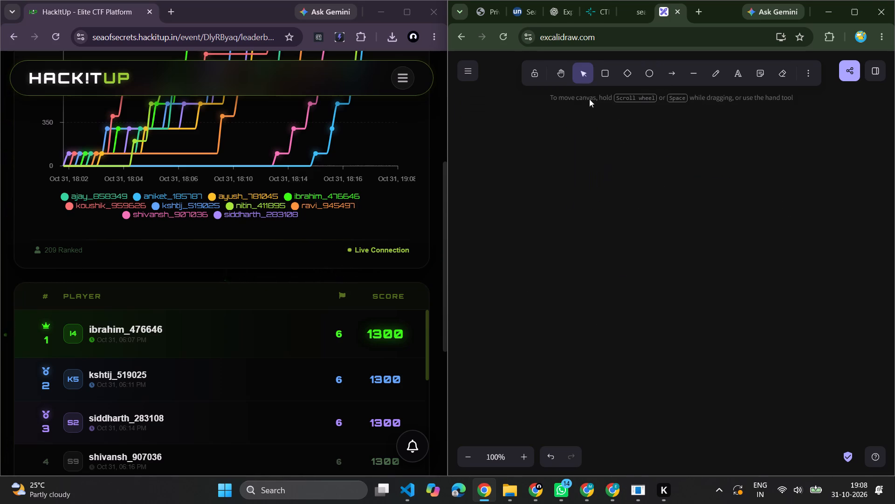
Draw a rounded rectangle in the upper part of the empty canvas and shrink it to a compact, wide box.
click(612, 70)
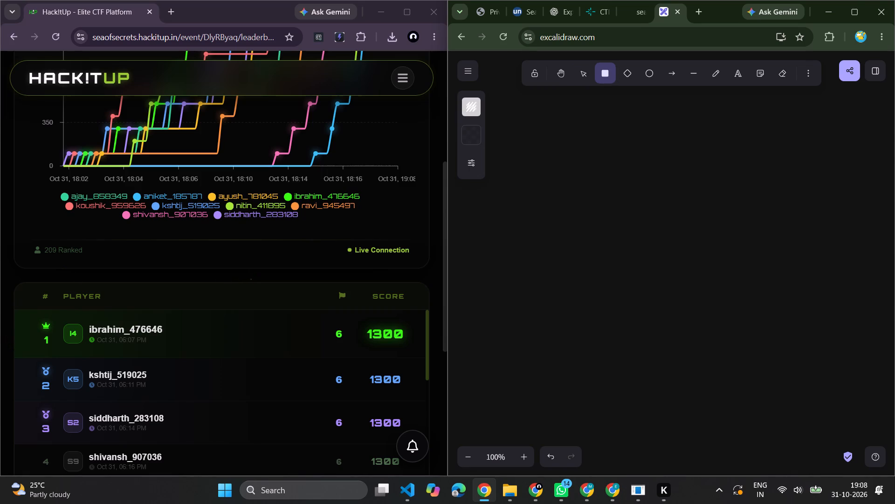
drag(514, 144, 702, 263)
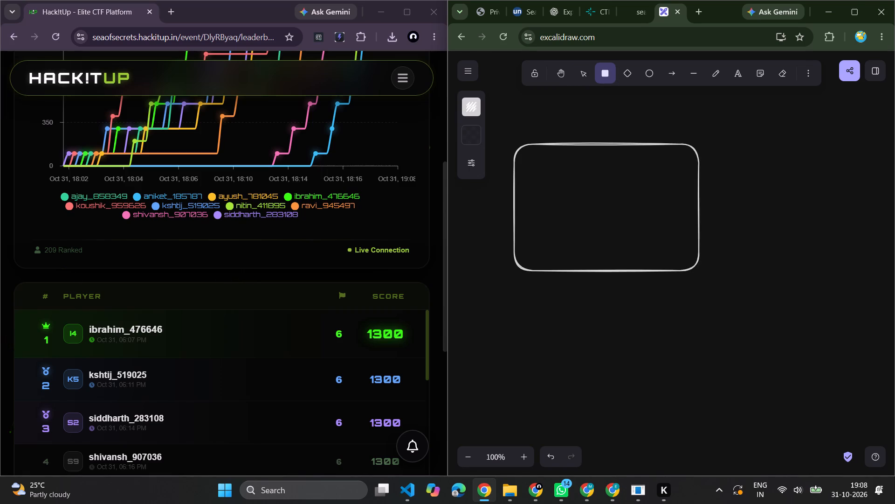
drag(702, 263, 694, 248)
click(575, 187)
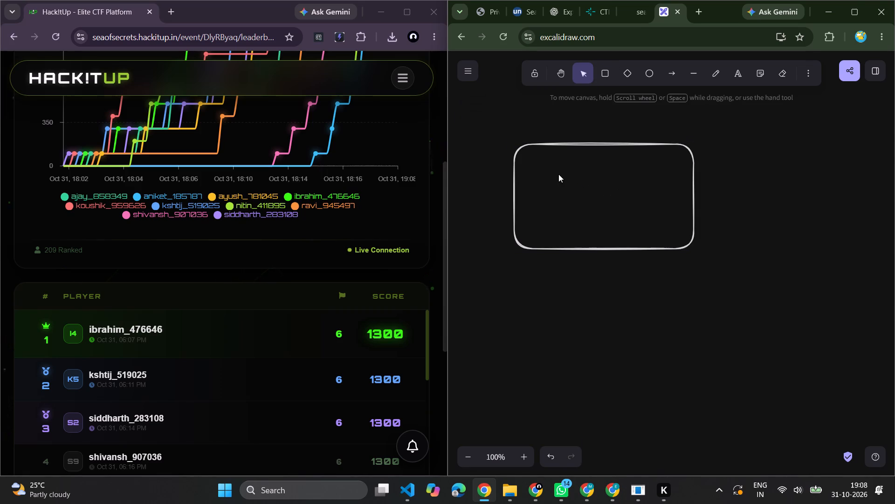
click(695, 217)
drag(694, 248, 647, 204)
Label the rectangle with the text "53.3lakh cases per year" and deselect it.
double_click(565, 170)
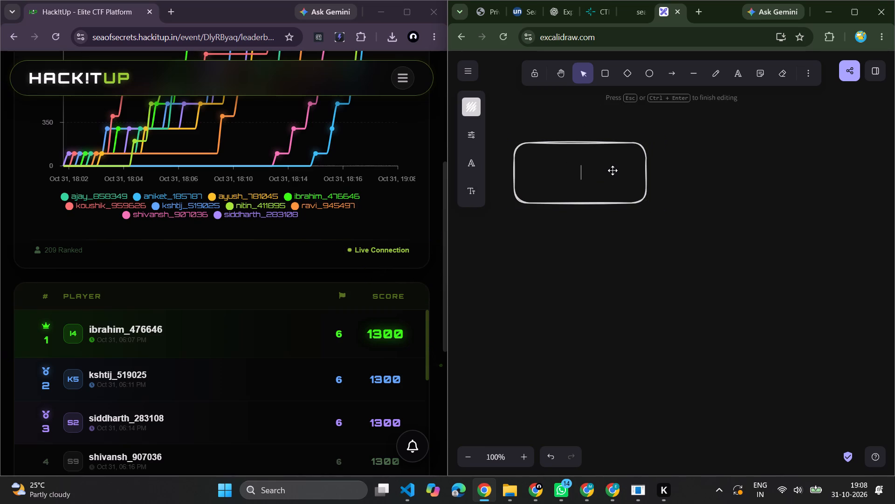
text(53.)
text(3lakn)
key(space)
key(BackSpace)
key(BackSpace)
key(BackSpace)
text(kh l)
key(BackSpace)
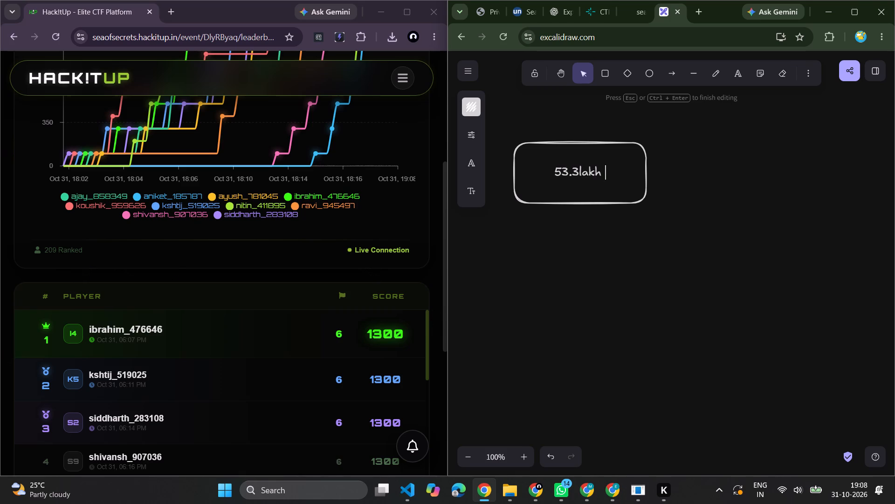
text(cases e)
key(BackSpace)
text(per year)
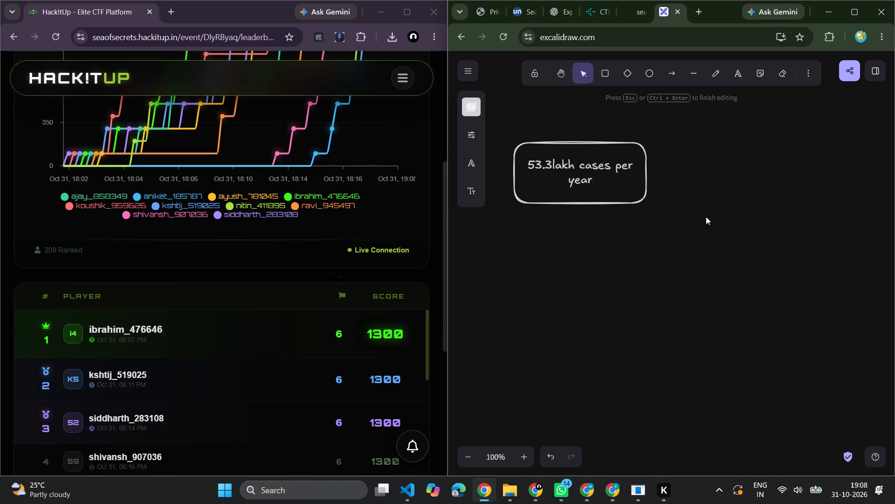
click(711, 217)
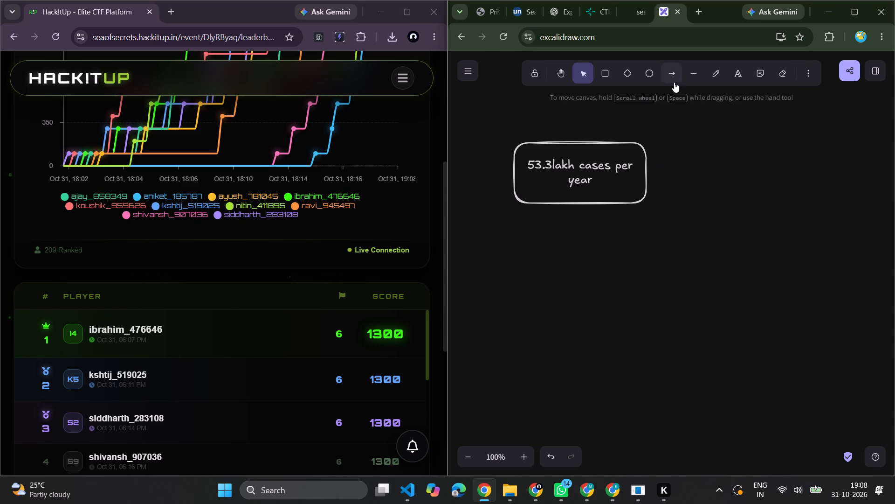
Draw a short, nearly horizontal arrow pointing right from the middle of the labelled rectangle's right edge.
click(675, 69)
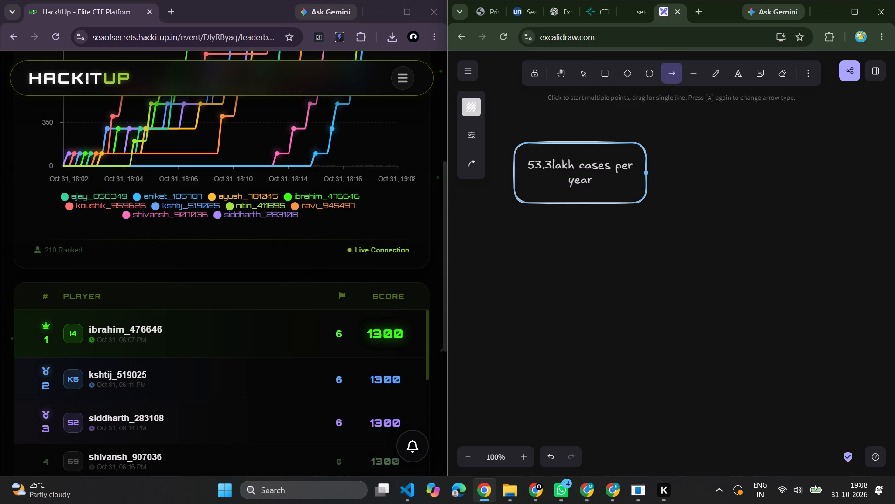
drag(645, 172, 700, 171)
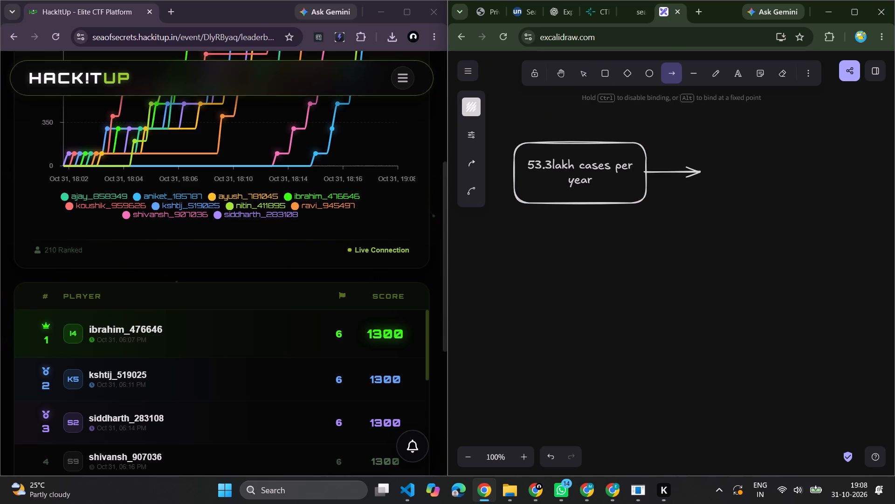
drag(700, 171, 700, 168)
drag(700, 168, 699, 173)
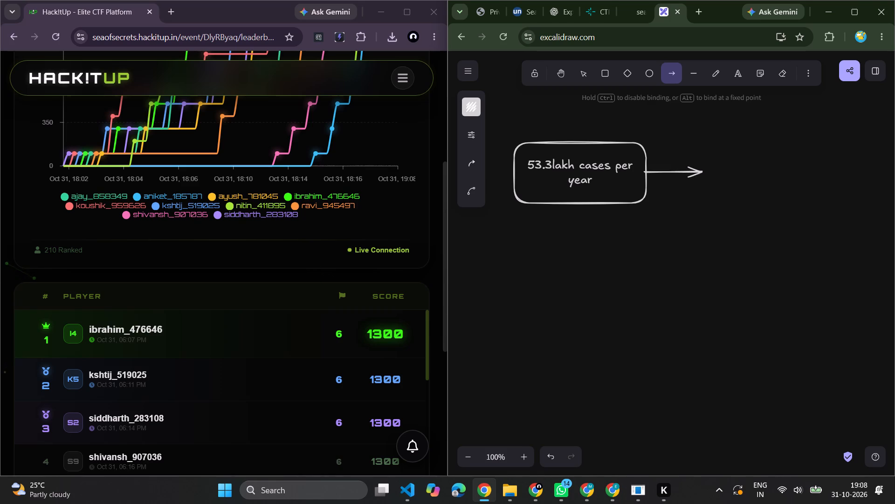
drag(699, 173, 705, 170)
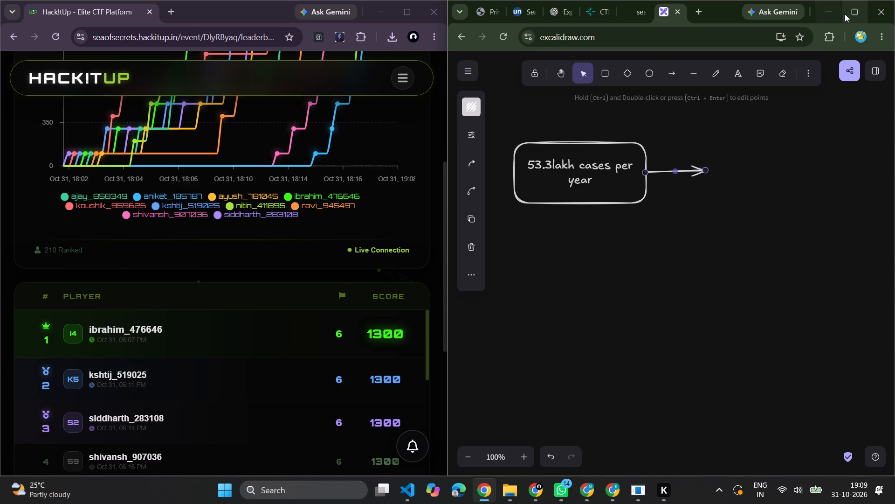
Maximize the browser window that holds the whiteboard.
click(845, 14)
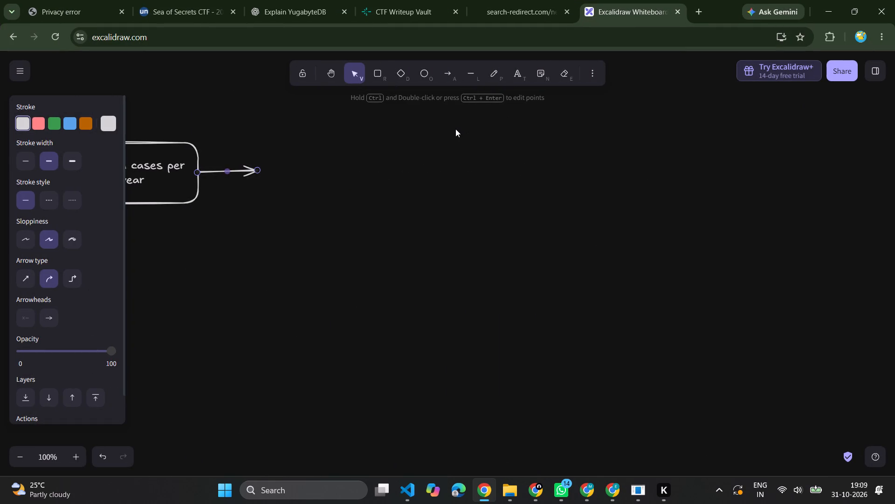
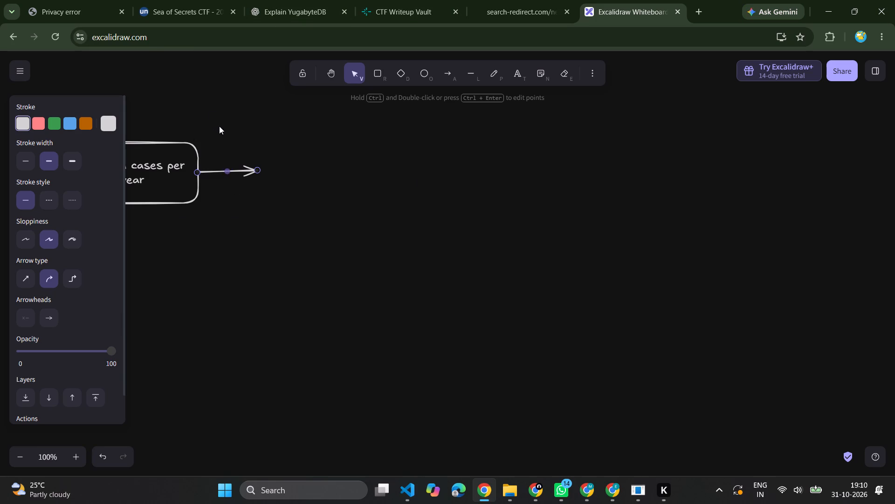
Nudge the tip of the arrow leaving the labelled rectangle slightly outward.
drag(214, 128, 236, 127)
click(233, 178)
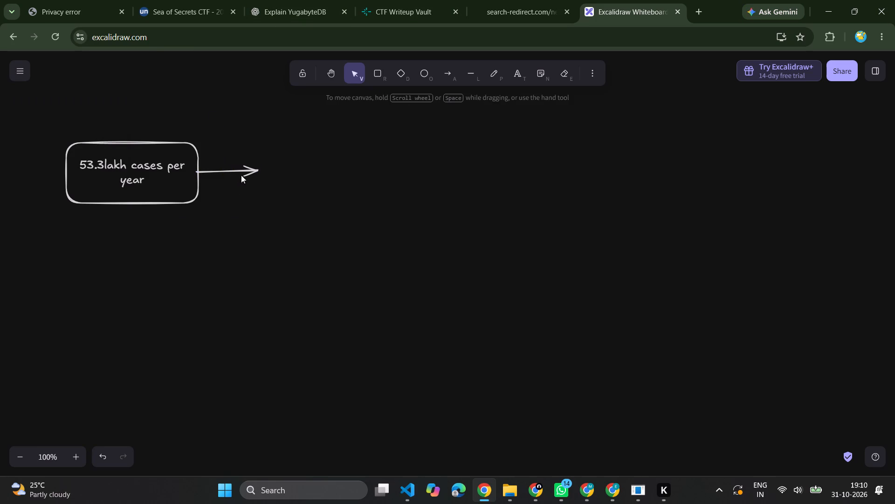
click(245, 169)
click(260, 173)
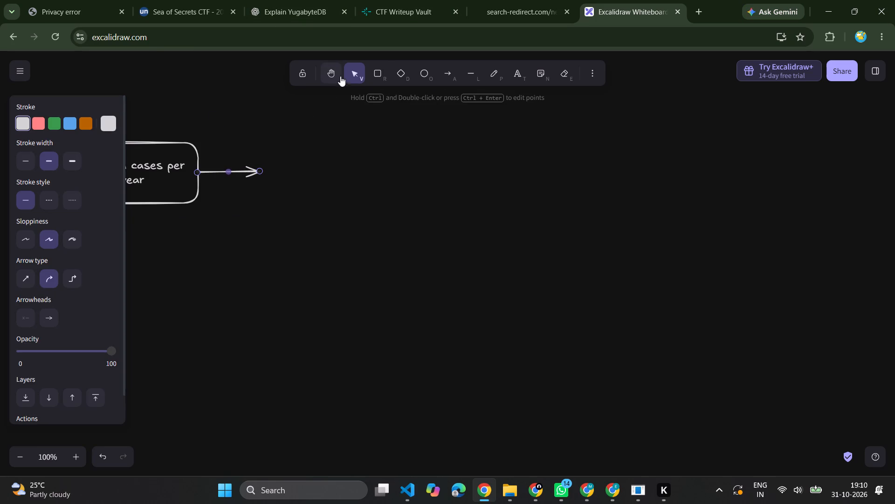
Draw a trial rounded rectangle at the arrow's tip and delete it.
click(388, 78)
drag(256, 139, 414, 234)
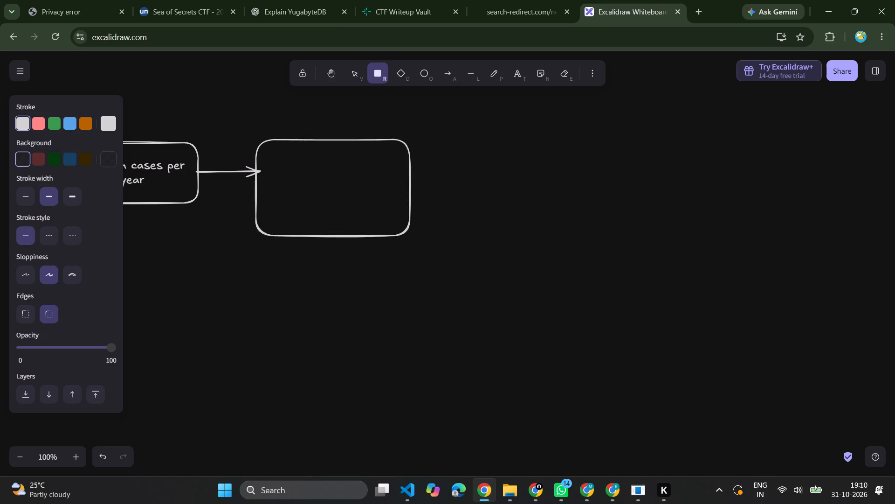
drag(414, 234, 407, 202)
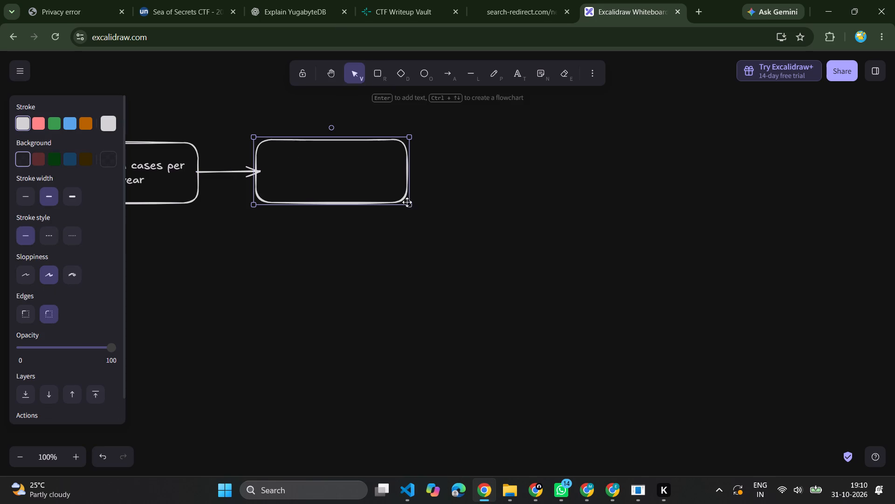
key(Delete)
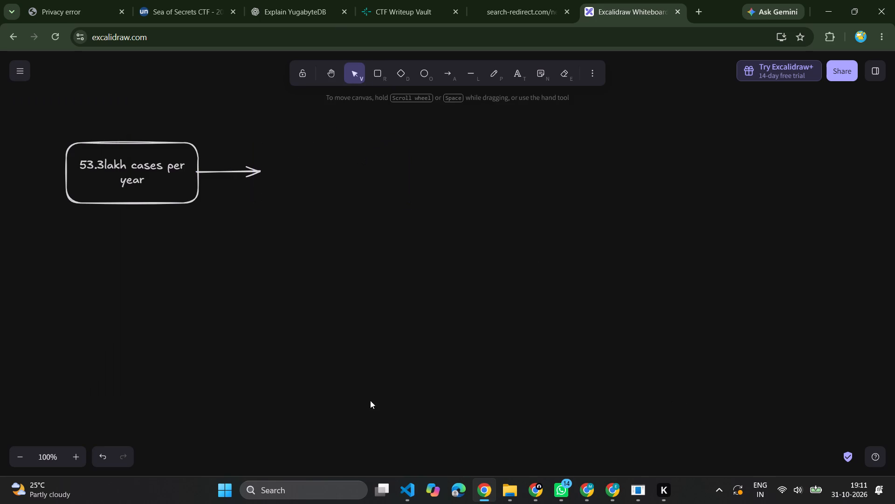
Duplicate the "53.3lakh cases per year" rectangle onto the empty canvas beyond the arrow.
click(96, 193)
key(ctrl+c)
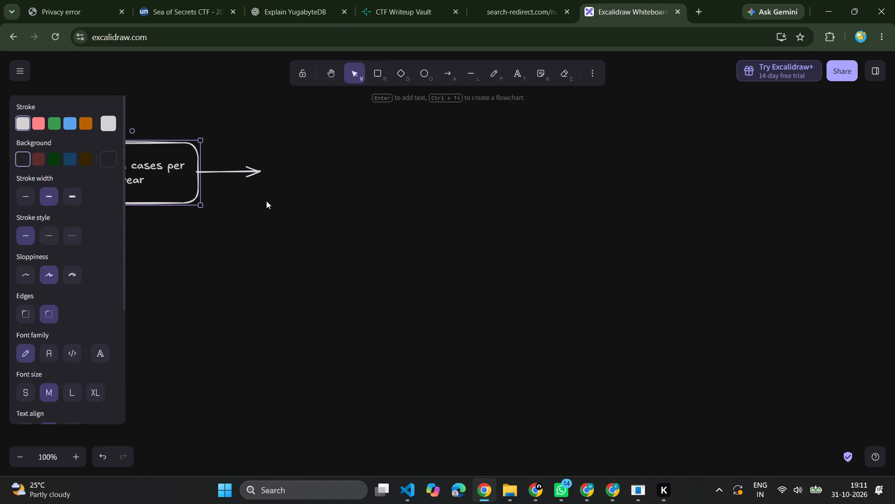
key(ctrl+v)
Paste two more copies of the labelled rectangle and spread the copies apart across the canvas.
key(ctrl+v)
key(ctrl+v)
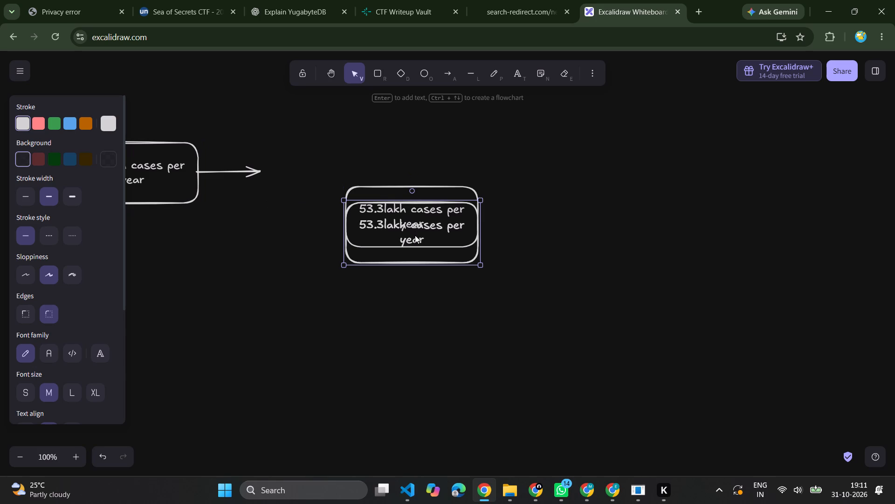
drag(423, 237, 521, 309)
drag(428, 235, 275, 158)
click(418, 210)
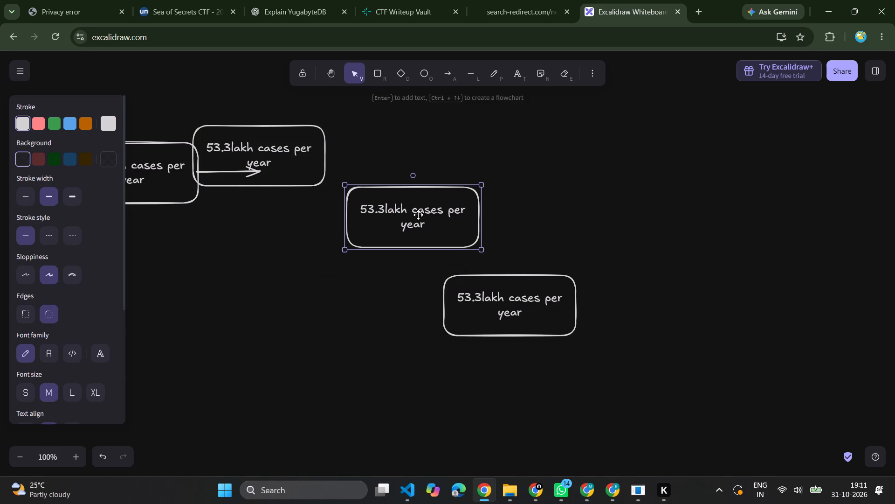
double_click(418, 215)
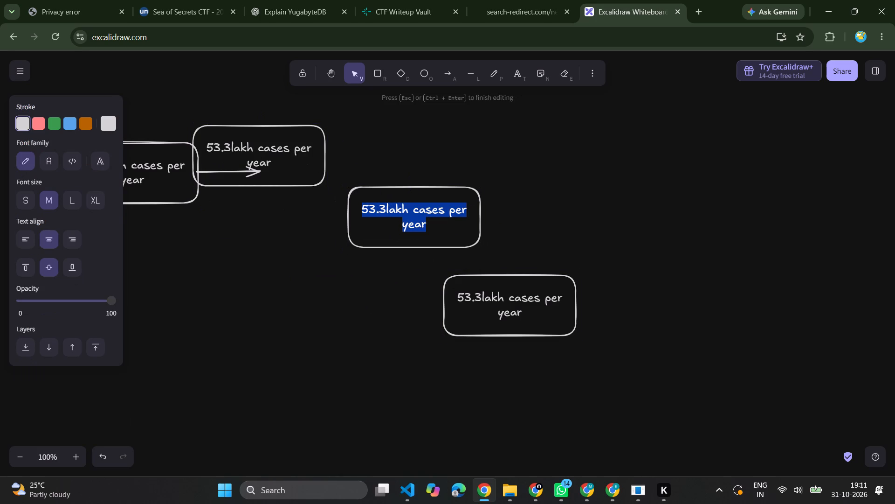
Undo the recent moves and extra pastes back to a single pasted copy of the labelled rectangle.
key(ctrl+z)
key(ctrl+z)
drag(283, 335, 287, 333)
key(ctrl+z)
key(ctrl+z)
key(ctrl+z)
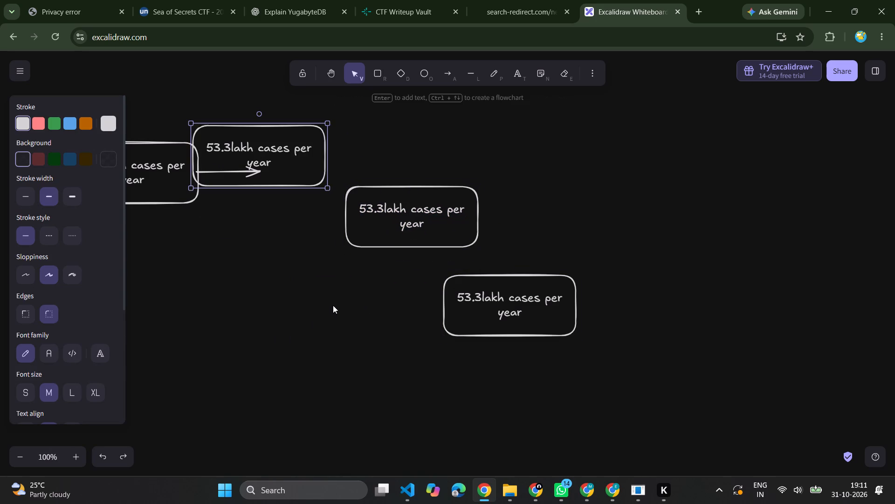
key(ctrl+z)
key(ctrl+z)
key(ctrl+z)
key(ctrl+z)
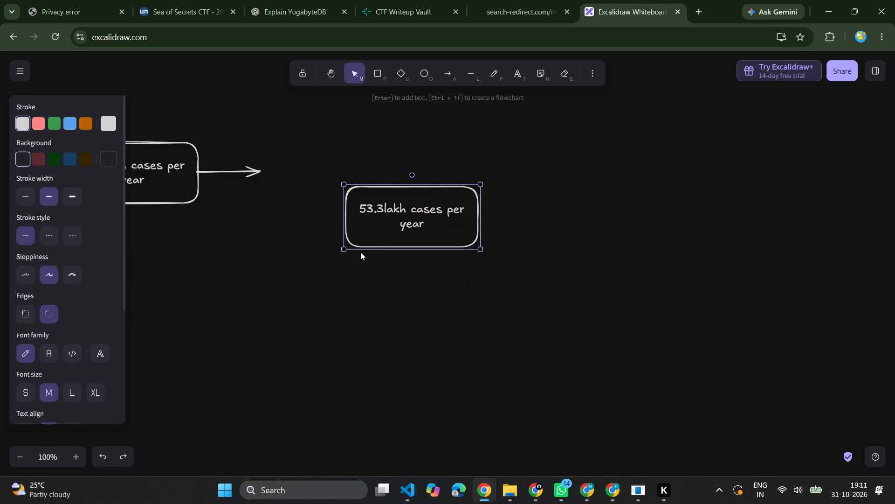
Clear the text from the duplicated rectangle so it is an empty box.
double_click(380, 229)
key(ctrl+a)
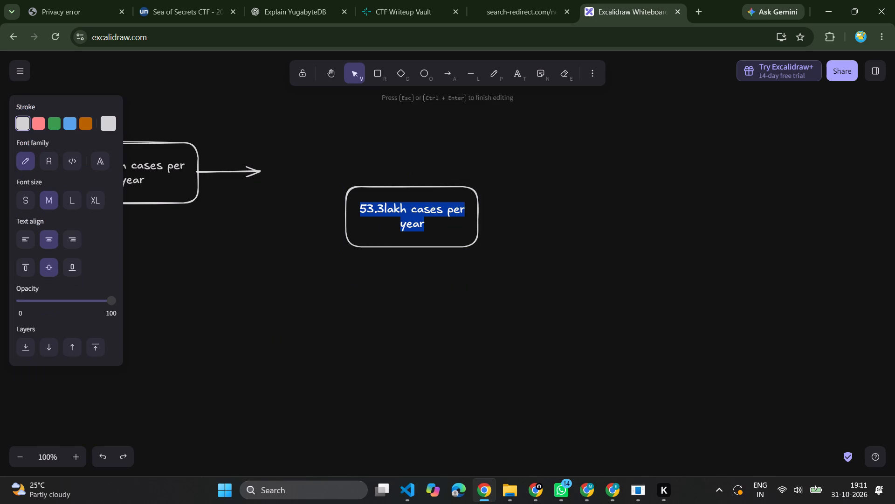
key(BackSpace)
click(396, 208)
Move the empty rectangle against the arrow's tip, roughly level with the labelled rectangle, and deselect it.
drag(394, 203, 313, 139)
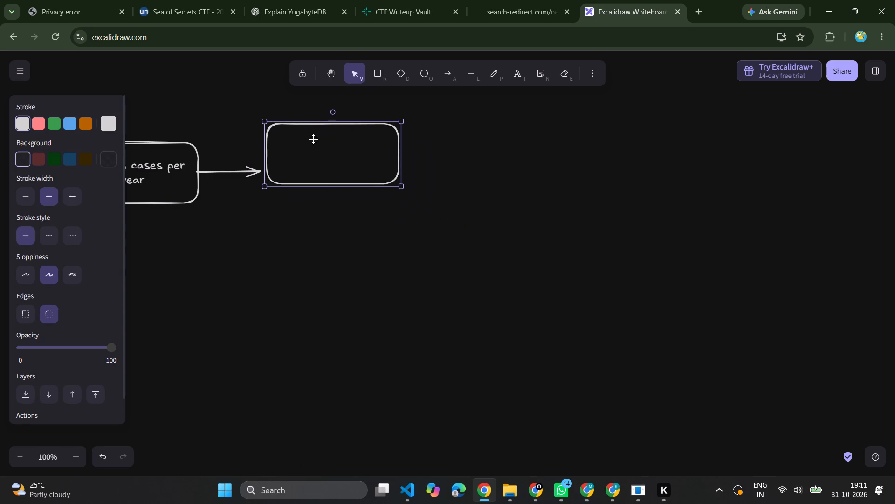
drag(313, 139, 311, 156)
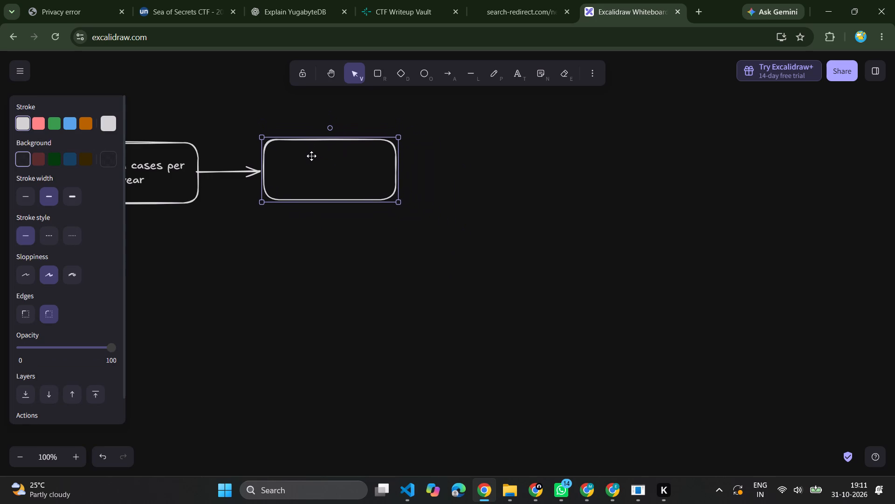
drag(311, 156, 310, 156)
click(246, 177)
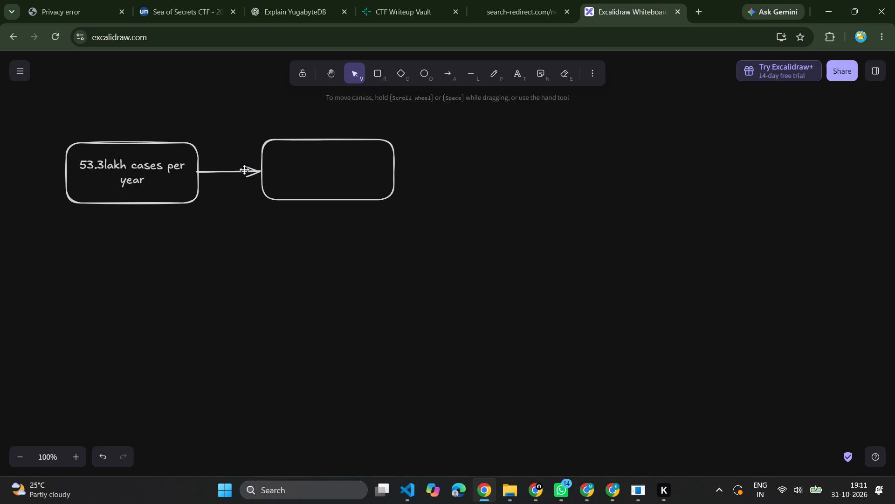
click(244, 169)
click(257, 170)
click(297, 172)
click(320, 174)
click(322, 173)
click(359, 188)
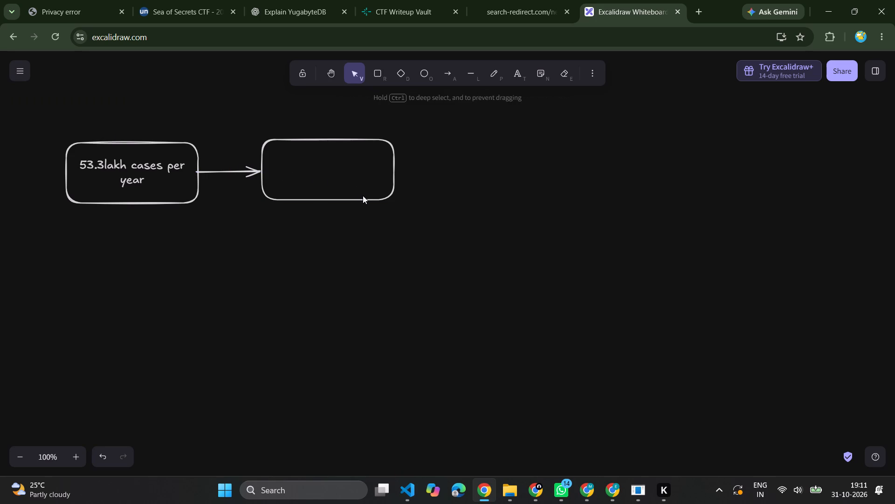
Paste two copies of the empty rectangle and move one of them well to the right of the others.
click(363, 197)
key(ctrl+c)
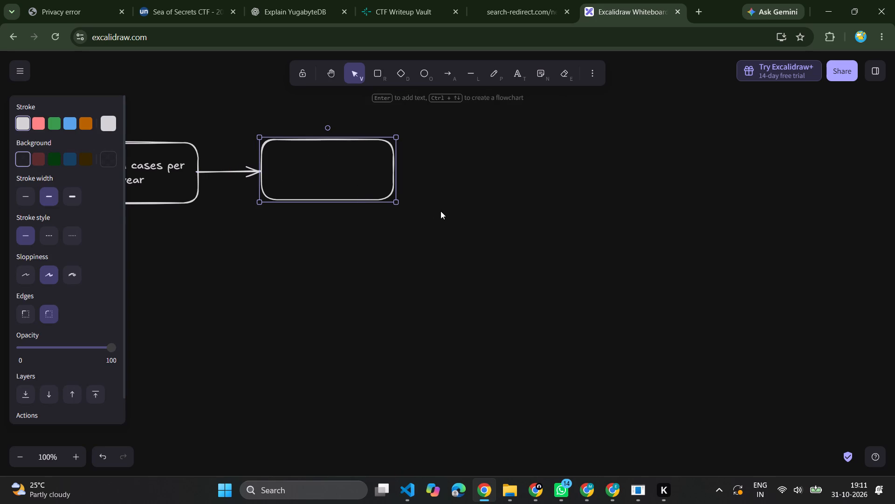
key(ctrl+v)
key(ctrl+v)
drag(441, 211, 636, 196)
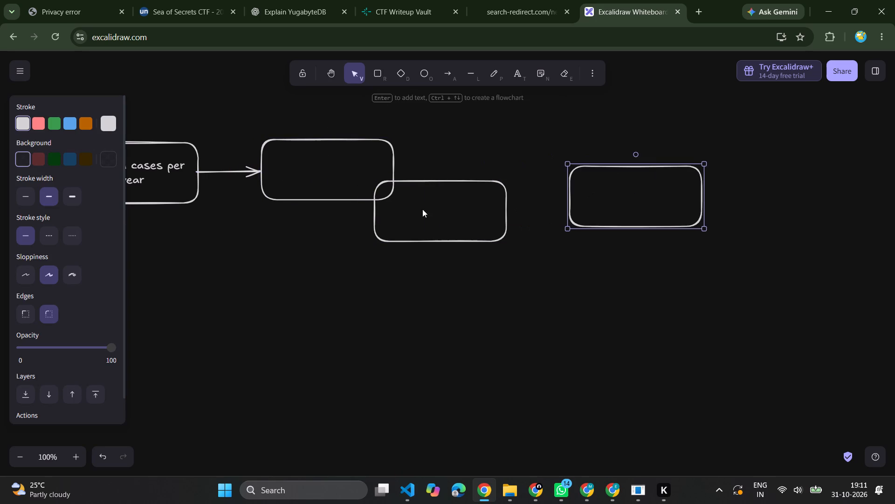
Move the overlapping copy into the row as the third box, with a gap after the second box.
drag(433, 204, 551, 163)
click(472, 201)
click(468, 207)
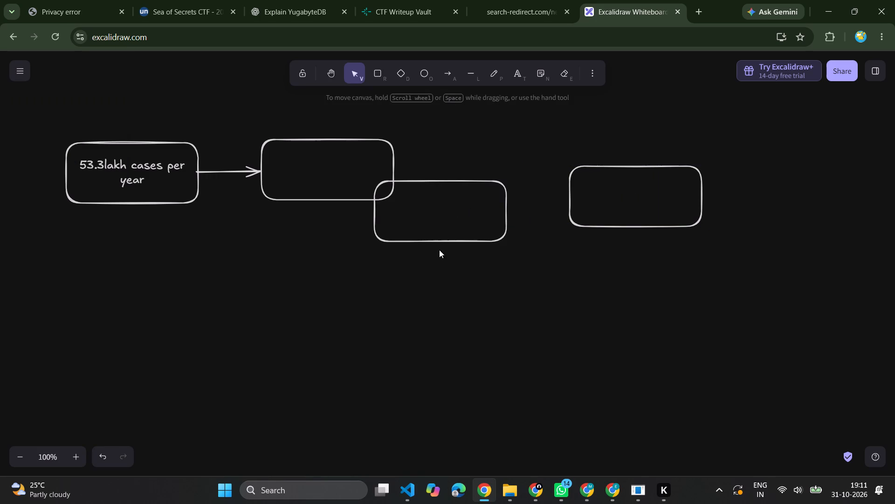
click(439, 250)
click(446, 241)
drag(453, 234, 515, 195)
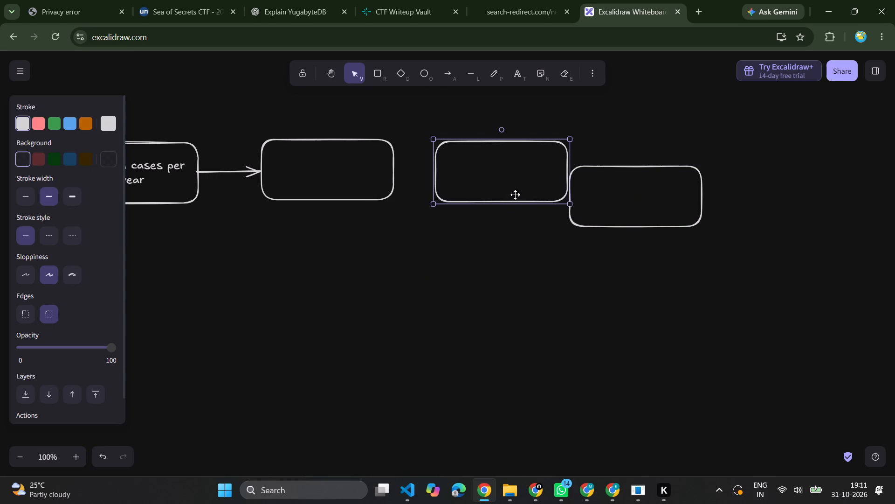
drag(515, 195, 516, 187)
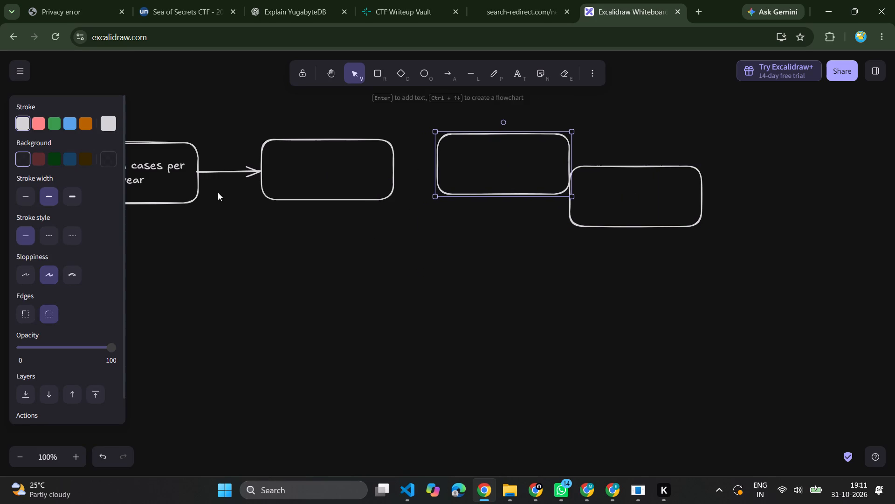
Copy the first arrow and paste the copy across the gap between the second and third boxes.
click(225, 174)
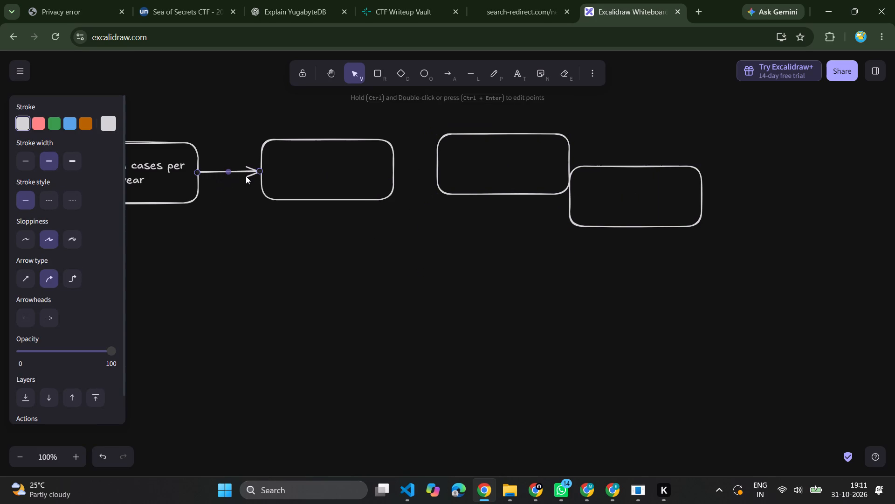
key(ctrl+c)
key(ctrl+v)
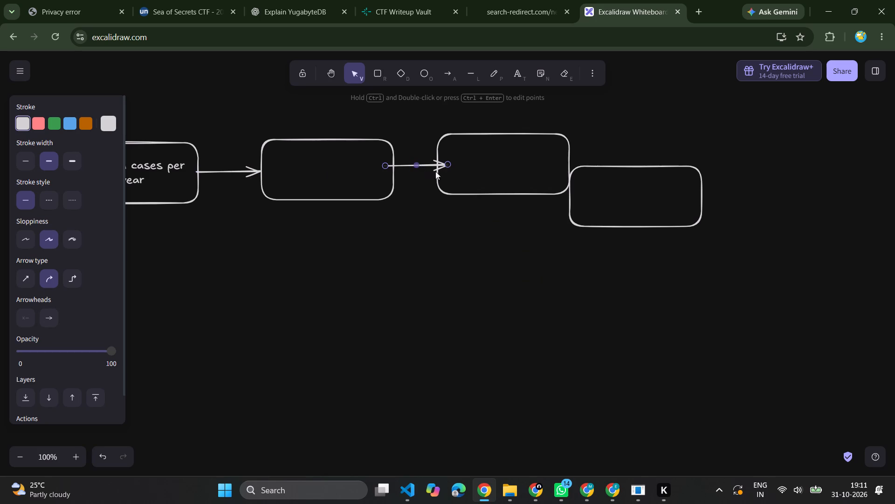
drag(490, 182, 545, 181)
drag(525, 183, 542, 199)
click(606, 194)
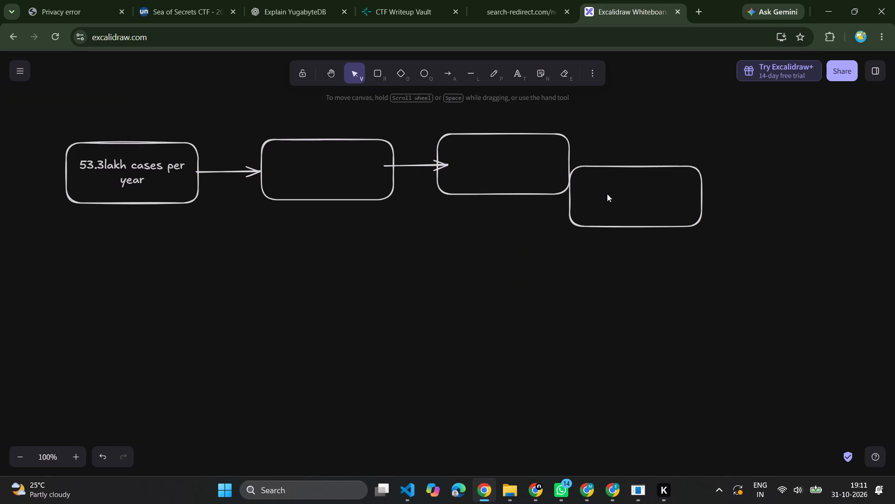
Move the fourth box farther right to leave a gap after the third box, keeping its original size.
click(620, 164)
drag(620, 166, 650, 186)
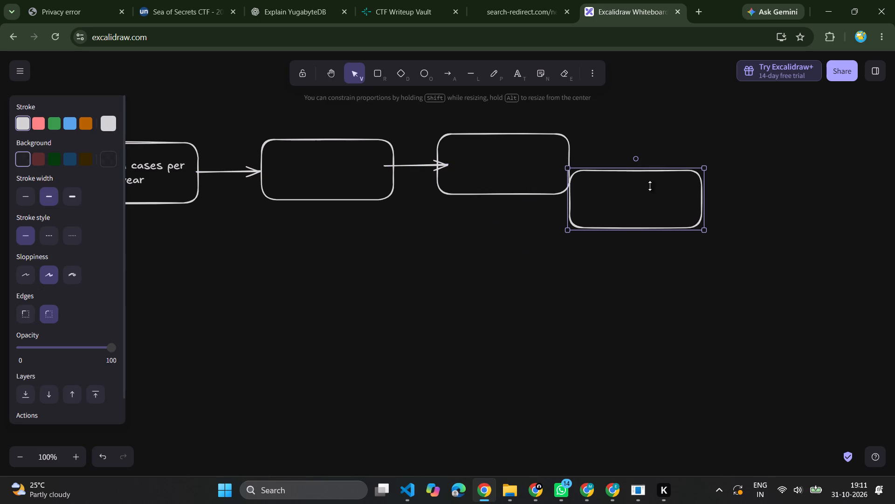
drag(650, 186, 699, 146)
key(ctrl+z)
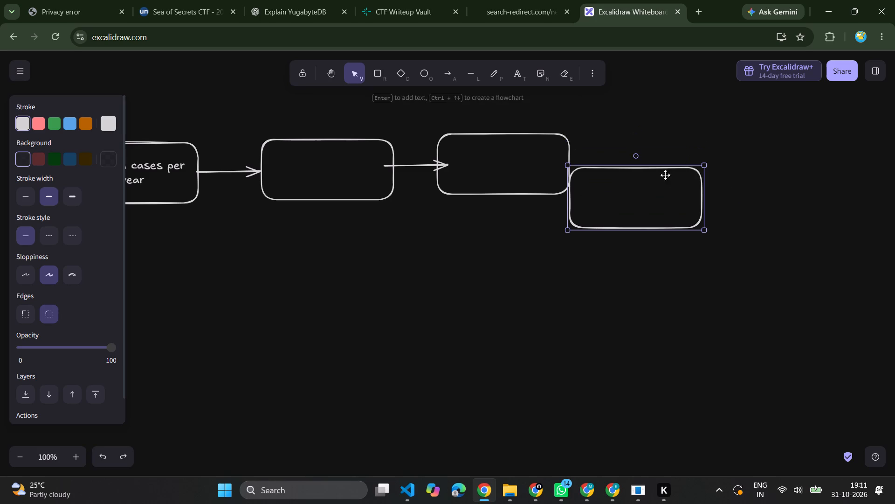
drag(657, 182, 742, 170)
Move the third box to the right, clear of the second arrow's tip.
drag(501, 165, 572, 165)
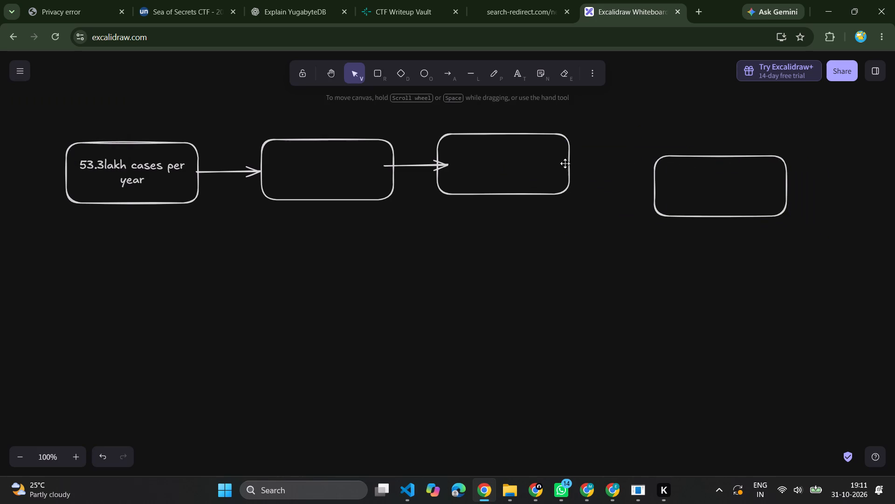
click(564, 162)
click(567, 168)
drag(540, 174, 608, 172)
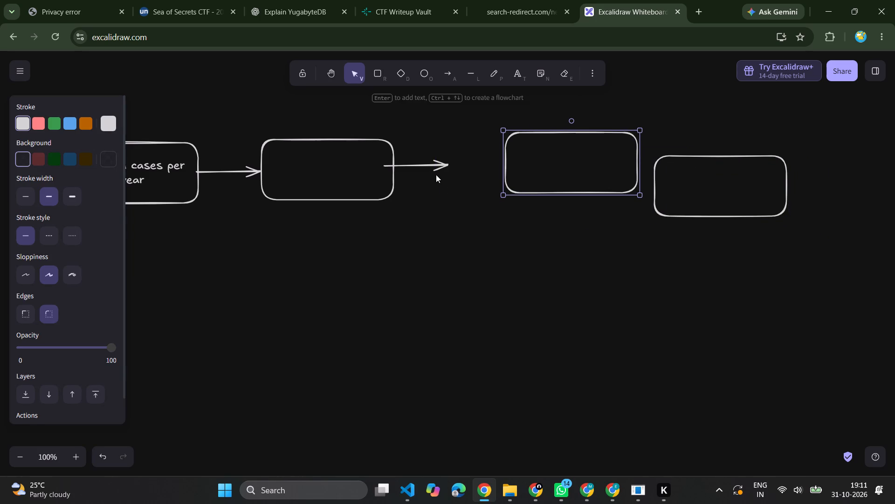
Shift the second arrow to start at the second box's right edge and shorten its tip slightly.
click(431, 165)
drag(429, 165, 438, 166)
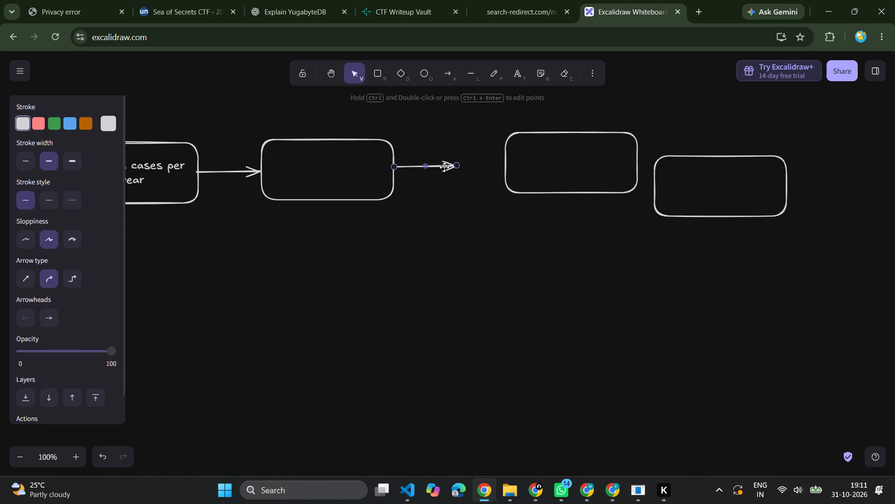
drag(457, 168, 440, 170)
Move the third box back so its left edge meets the second arrow's tip, and deselect it.
click(547, 159)
click(552, 164)
drag(553, 167, 481, 178)
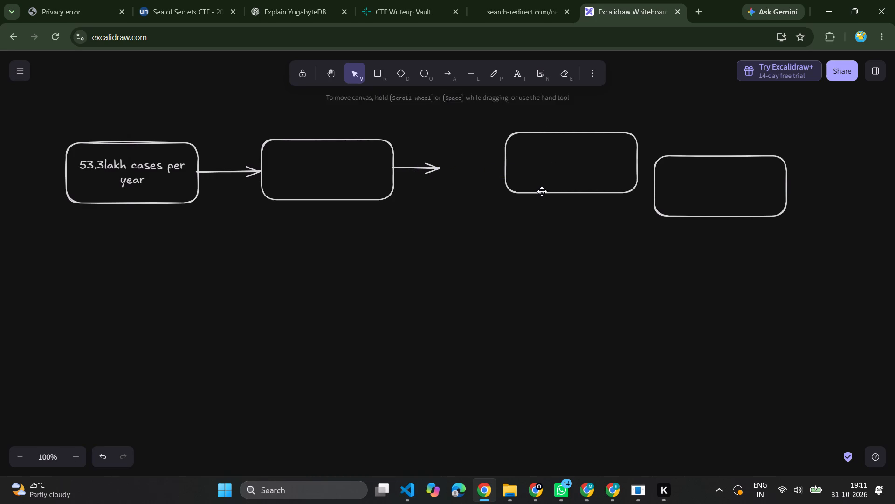
click(542, 192)
drag(528, 174, 462, 176)
click(736, 189)
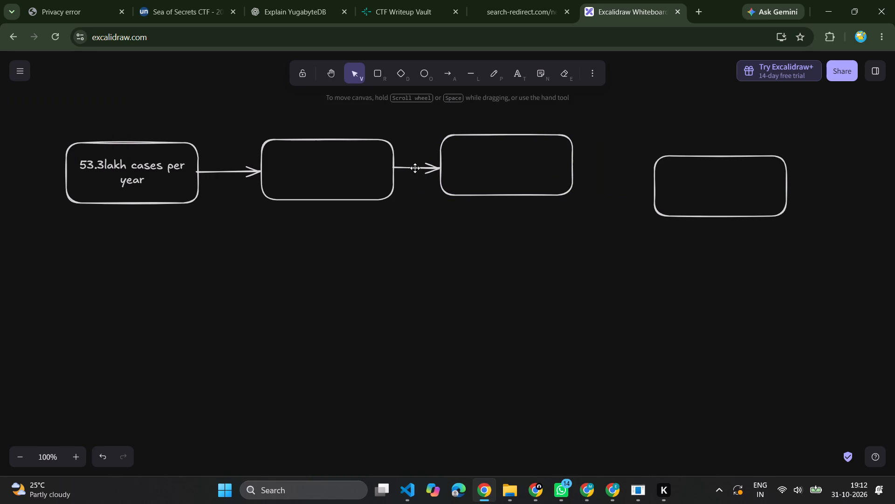
Duplicate the second arrow and place the copy so it starts at the third box's right edge.
click(415, 167)
key(ctrl+c)
key(ctrl+v)
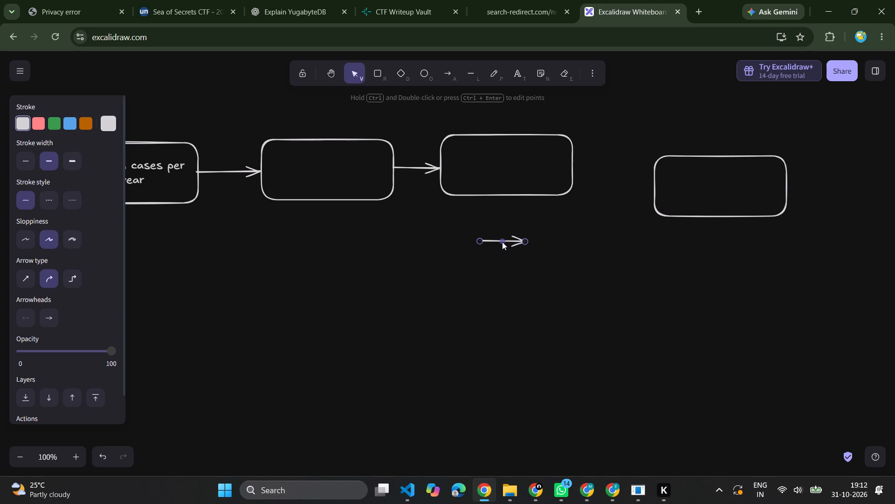
drag(518, 245, 632, 154)
drag(632, 154, 613, 169)
click(670, 187)
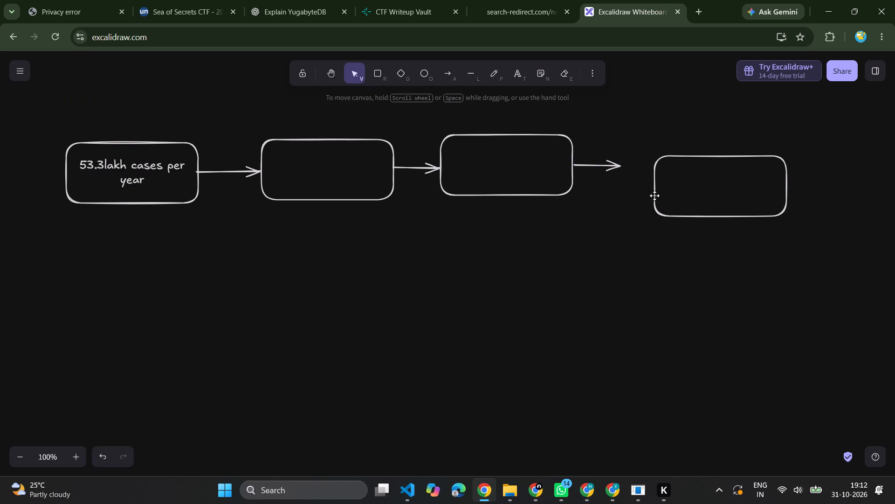
Move the fourth box so its left edge meets the third arrow's tip, and deselect it.
click(654, 196)
drag(673, 185, 642, 162)
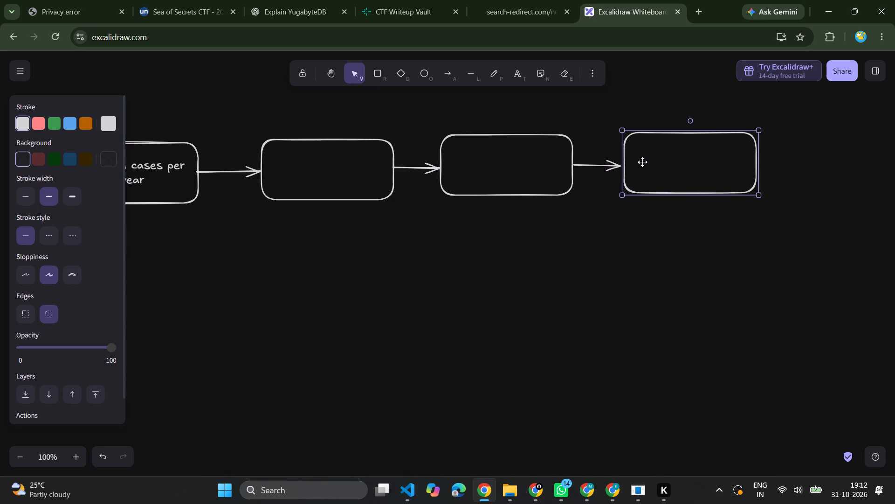
drag(642, 162, 640, 161)
click(455, 299)
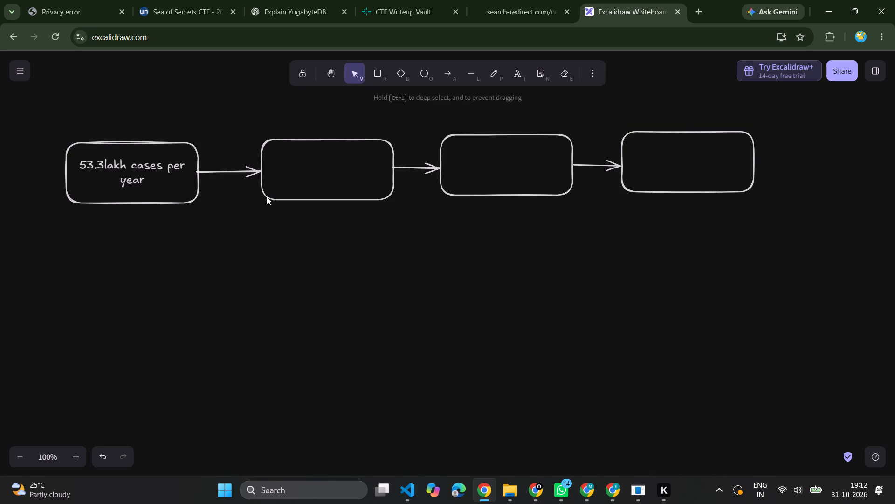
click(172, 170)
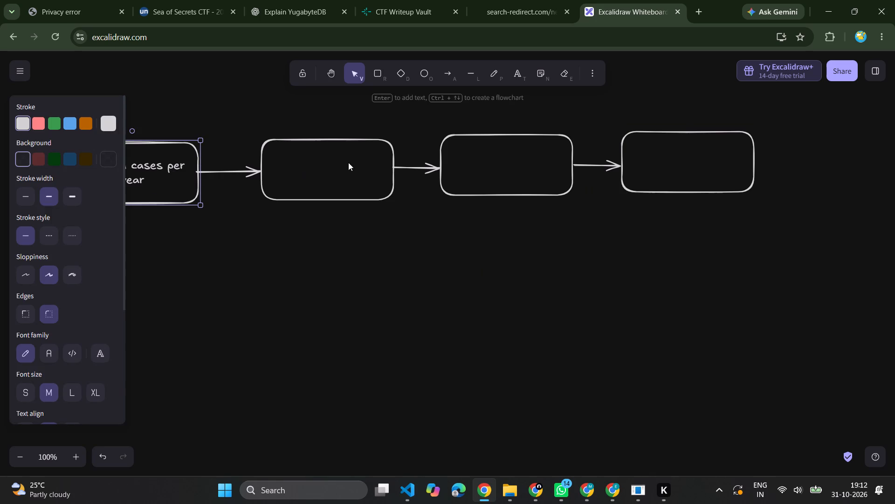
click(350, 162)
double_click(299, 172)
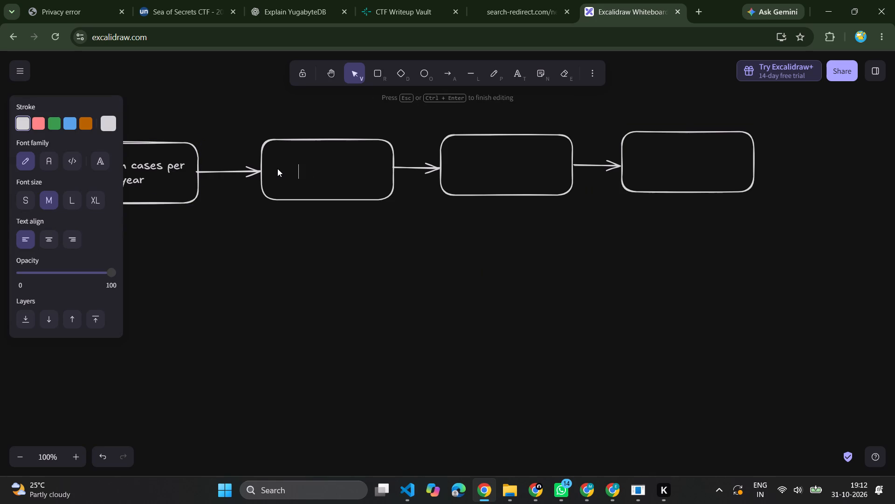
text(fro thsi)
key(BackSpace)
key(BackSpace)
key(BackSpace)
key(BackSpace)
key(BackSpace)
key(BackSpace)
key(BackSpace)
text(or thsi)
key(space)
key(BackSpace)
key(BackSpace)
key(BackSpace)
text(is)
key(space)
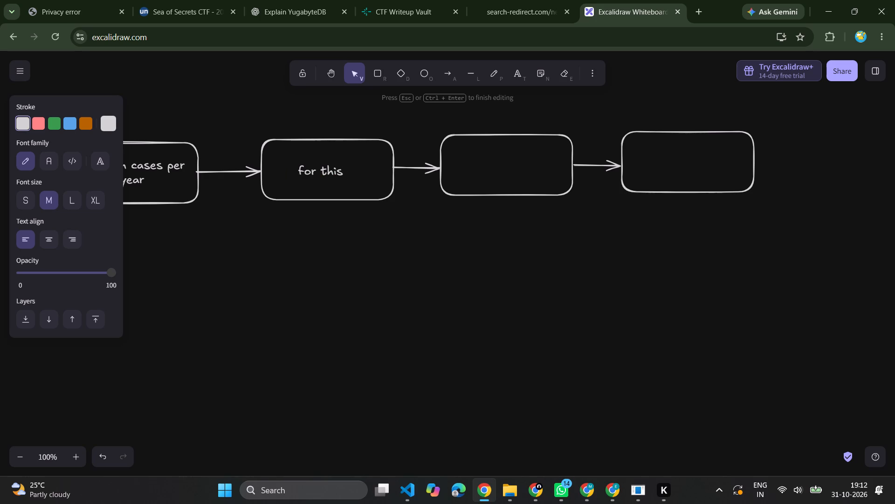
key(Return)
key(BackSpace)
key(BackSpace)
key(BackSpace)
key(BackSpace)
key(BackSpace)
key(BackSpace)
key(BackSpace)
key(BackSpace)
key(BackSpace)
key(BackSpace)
Enter 152 as a text label inside the second box and finish editing it.
key(1)
text(52)
key(space)
key(BackSpace)
text(ca)
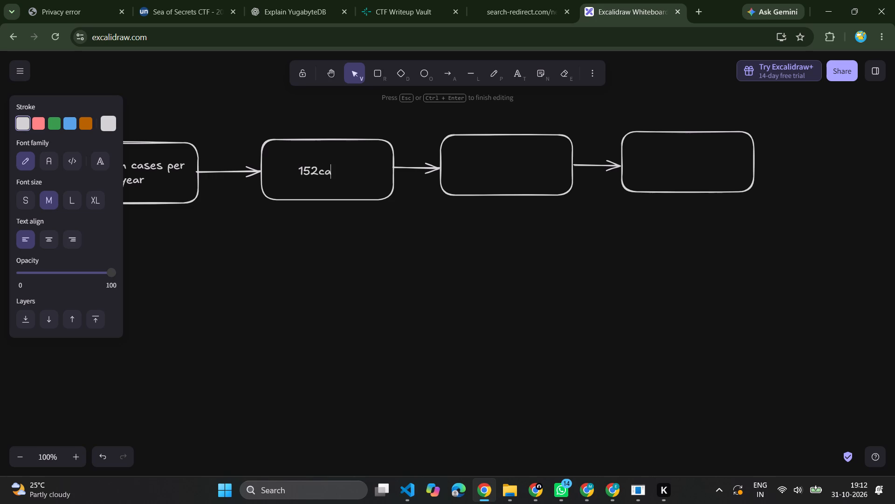
key(BackSpace)
key(BackSpace)
key(space)
key(c)
key(BackSpace)
shift+click(226, 164)
key(shift+c)
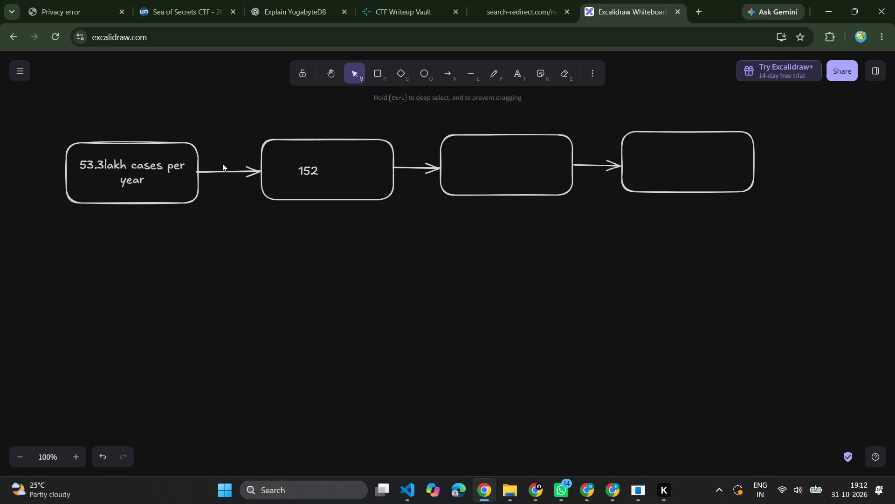
Change the text label inside the second box to "153.2 Cases".
click(324, 168)
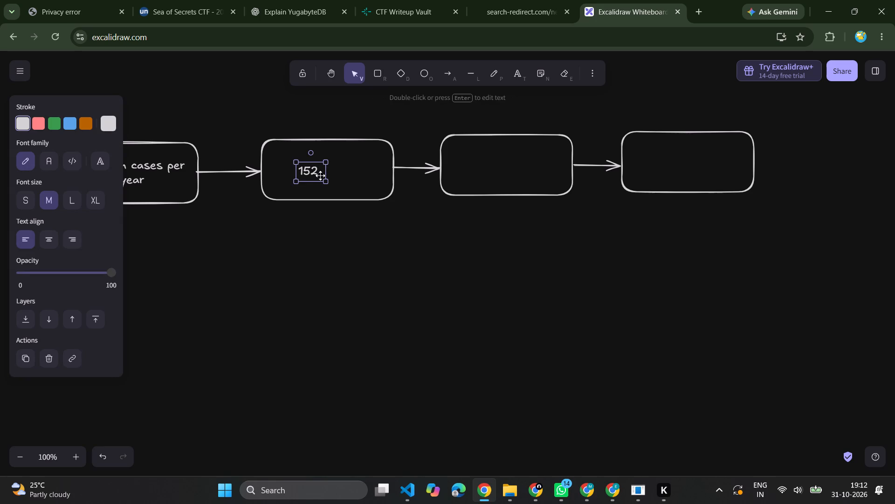
click(320, 175)
key(BackSpace)
text(3.2)
key(space)
text(Cases)
key(space)
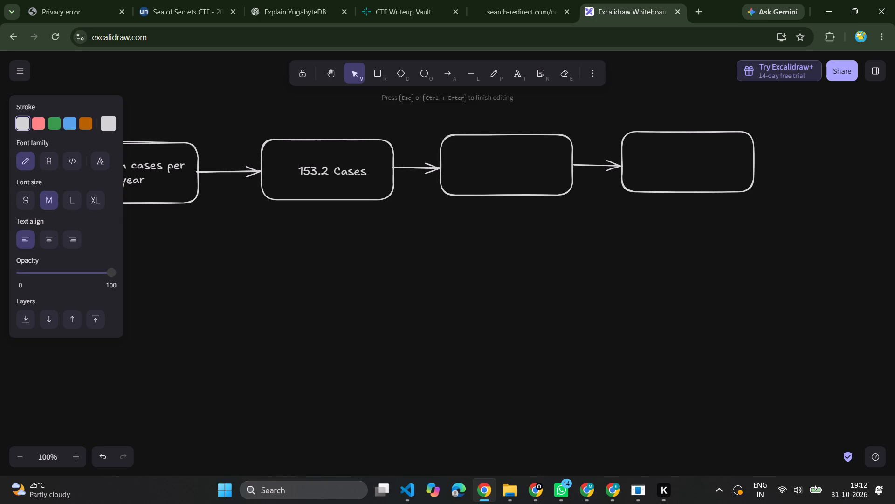
text(per)
key(BackSpace)
key(BackSpace)
key(BackSpace)
key(BackSpace)
Append "/lakhpopulation" to the second box's label and finish editing it.
text(/per)
key(BackSpace)
key(BackSpace)
key(BackSpace)
text(lakh)
text(pop)
key(BackSpace)
key(BackSpace)
key(BackSpace)
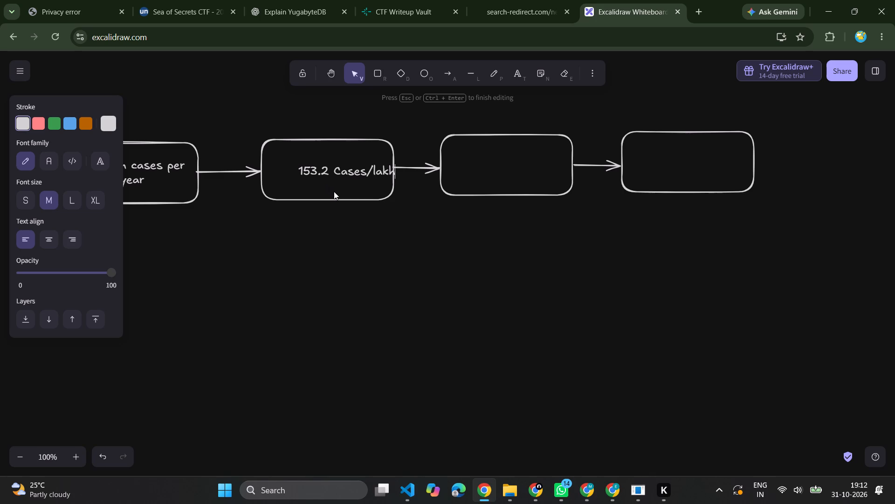
text(populatio)
key(n)
click(330, 161)
Move the "153.2 Cases/lakhpopulation" label so it starts near the second box's left edge and slightly higher.
drag(344, 166, 336, 165)
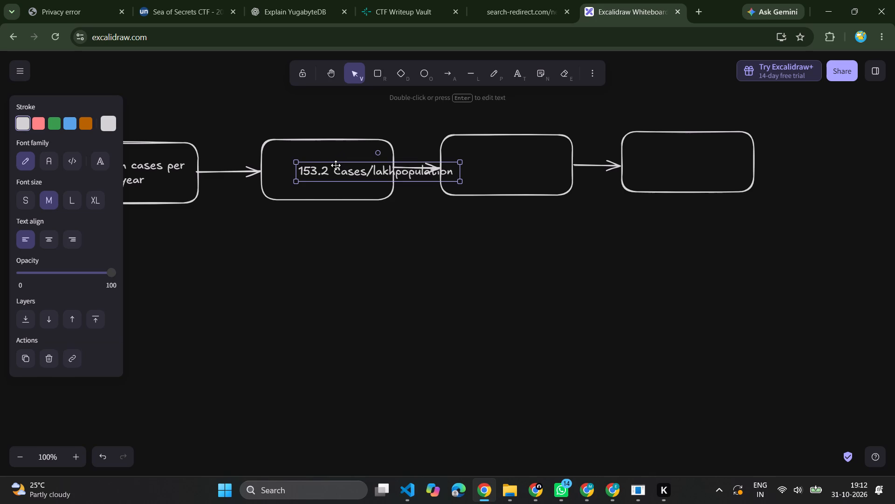
drag(336, 165, 321, 161)
Break the second box's label into two lines before "Cases" and indent the first line, 153.2, by eight spaces.
click(321, 161)
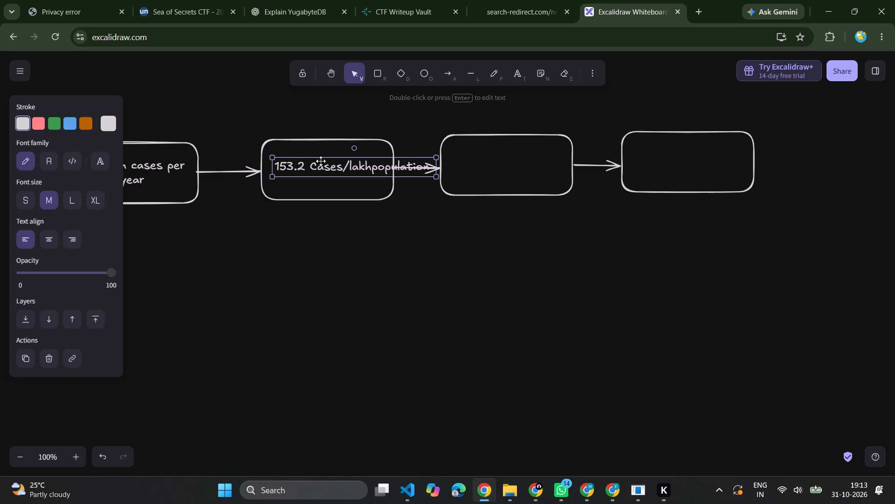
click(310, 167)
key(Return)
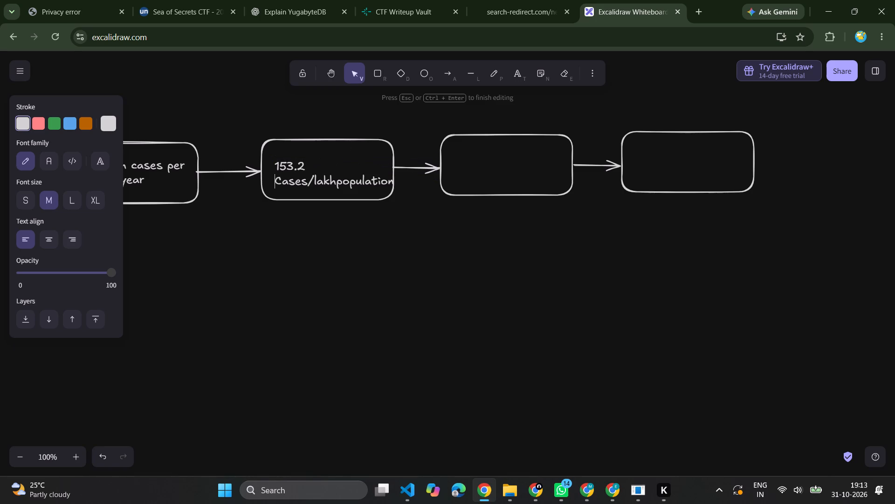
click(279, 163)
key(Left)
key(space)
key(space)
key(space)
key(space)
key(space)
key(space)
key(space)
key(space)
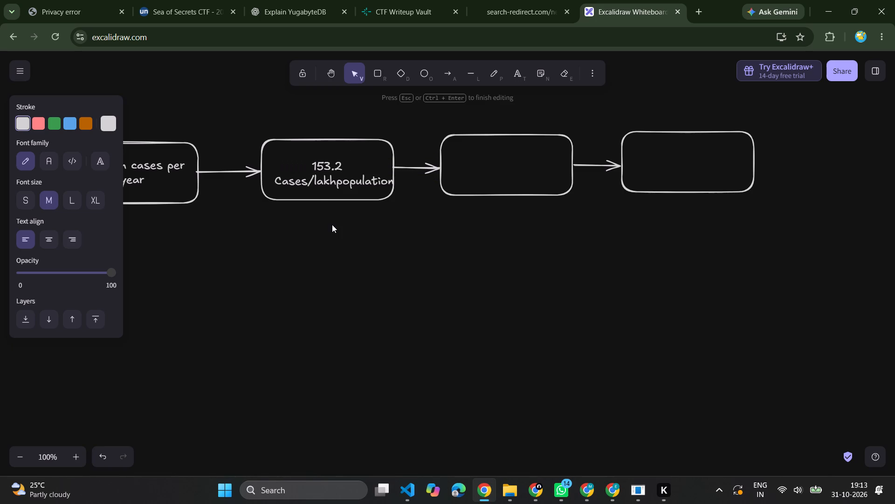
click(332, 224)
Move the two-line label so it sits centred within the second box, and deselect it.
click(334, 179)
drag(339, 174, 331, 168)
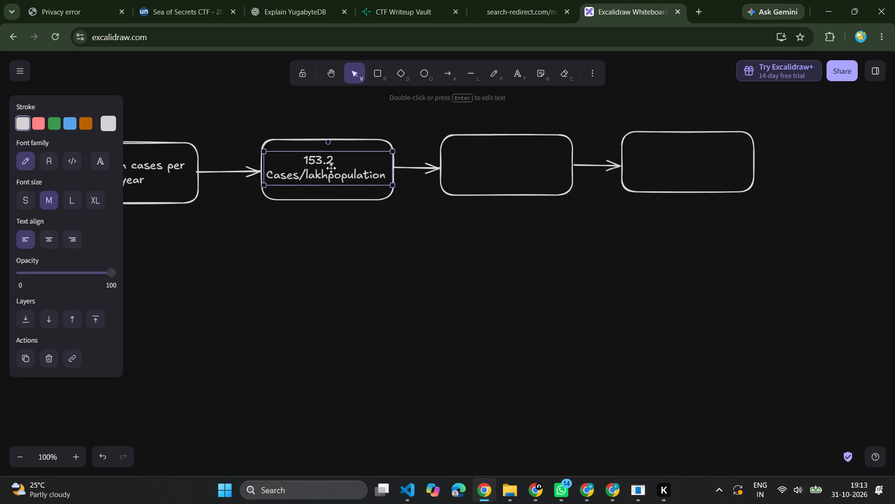
drag(331, 168, 330, 170)
click(484, 179)
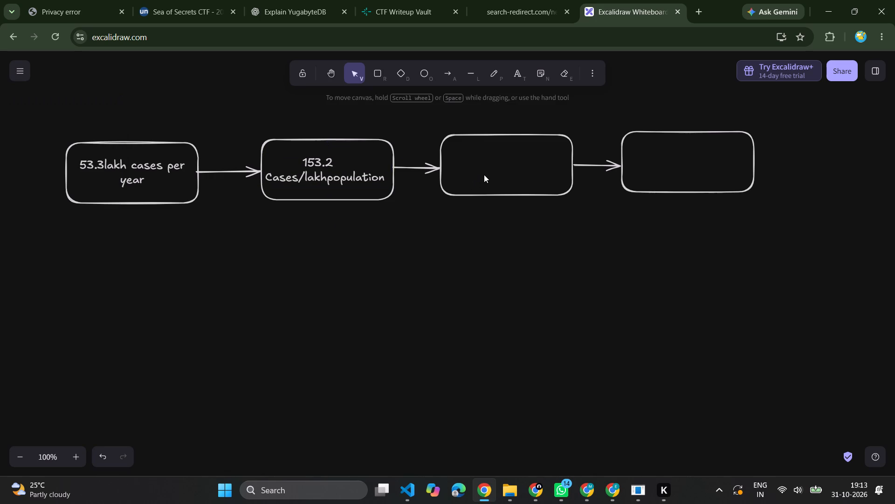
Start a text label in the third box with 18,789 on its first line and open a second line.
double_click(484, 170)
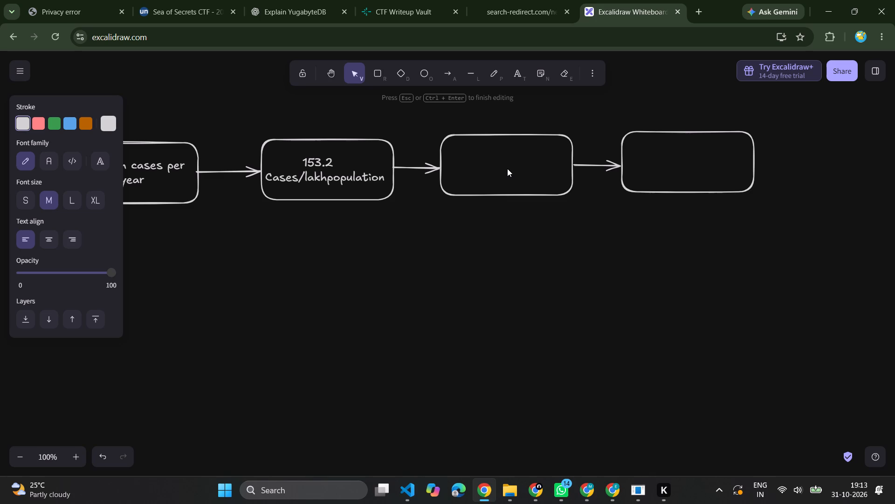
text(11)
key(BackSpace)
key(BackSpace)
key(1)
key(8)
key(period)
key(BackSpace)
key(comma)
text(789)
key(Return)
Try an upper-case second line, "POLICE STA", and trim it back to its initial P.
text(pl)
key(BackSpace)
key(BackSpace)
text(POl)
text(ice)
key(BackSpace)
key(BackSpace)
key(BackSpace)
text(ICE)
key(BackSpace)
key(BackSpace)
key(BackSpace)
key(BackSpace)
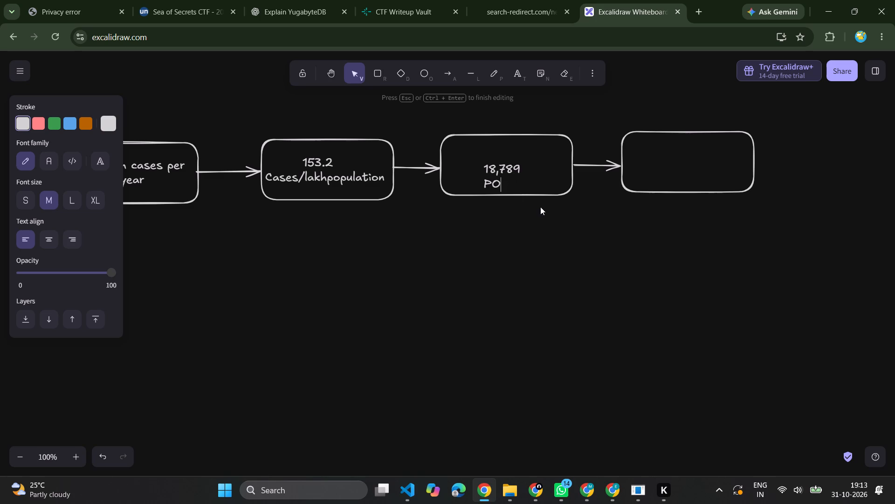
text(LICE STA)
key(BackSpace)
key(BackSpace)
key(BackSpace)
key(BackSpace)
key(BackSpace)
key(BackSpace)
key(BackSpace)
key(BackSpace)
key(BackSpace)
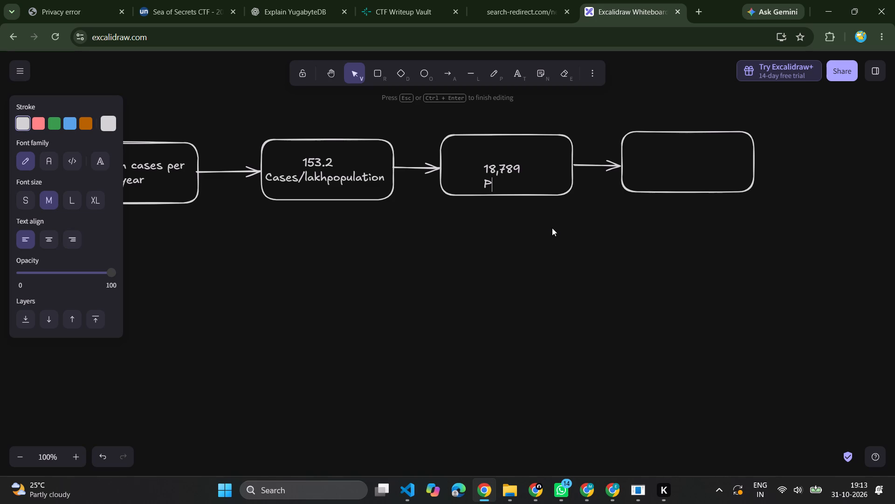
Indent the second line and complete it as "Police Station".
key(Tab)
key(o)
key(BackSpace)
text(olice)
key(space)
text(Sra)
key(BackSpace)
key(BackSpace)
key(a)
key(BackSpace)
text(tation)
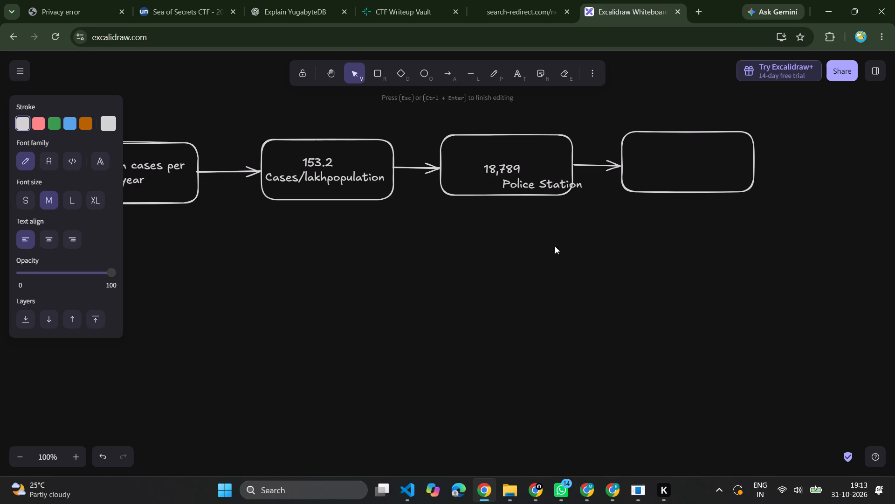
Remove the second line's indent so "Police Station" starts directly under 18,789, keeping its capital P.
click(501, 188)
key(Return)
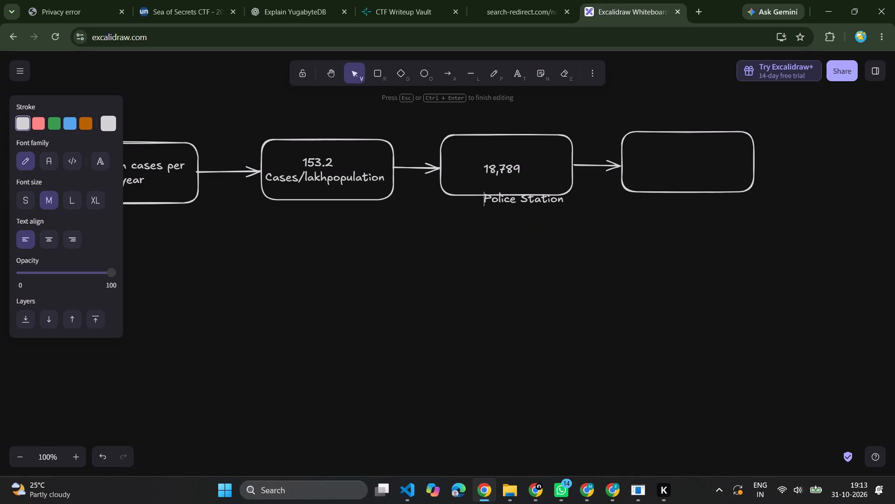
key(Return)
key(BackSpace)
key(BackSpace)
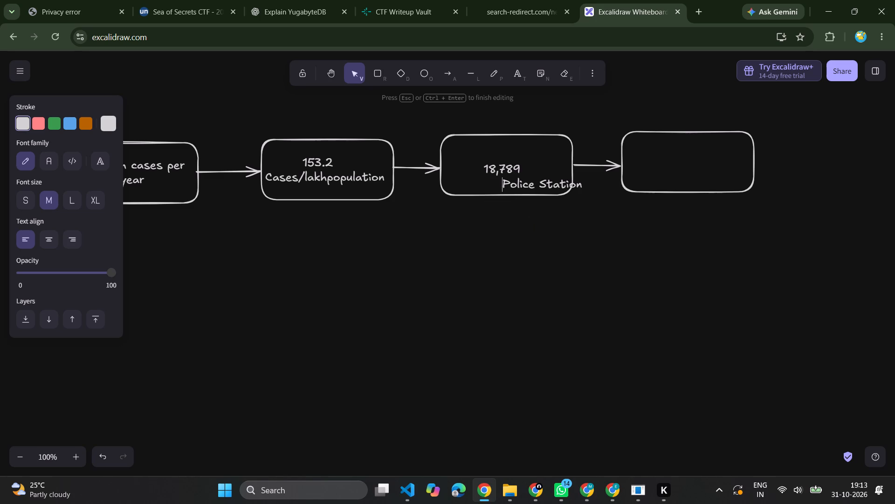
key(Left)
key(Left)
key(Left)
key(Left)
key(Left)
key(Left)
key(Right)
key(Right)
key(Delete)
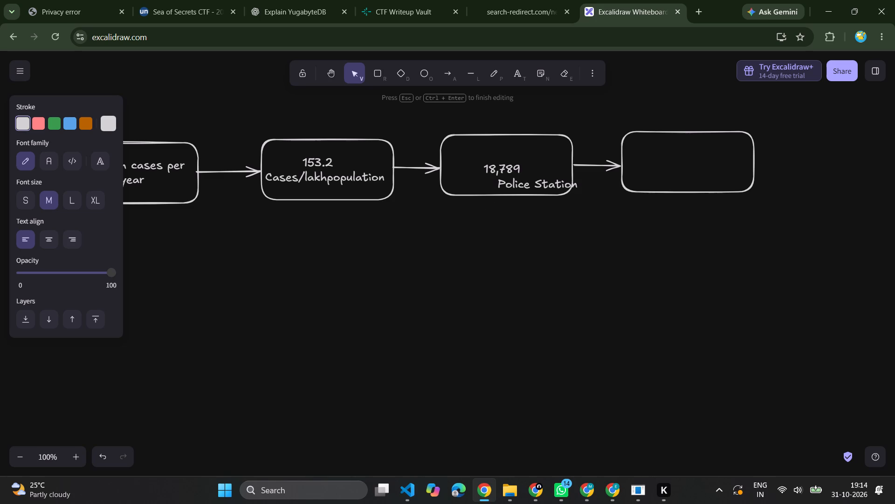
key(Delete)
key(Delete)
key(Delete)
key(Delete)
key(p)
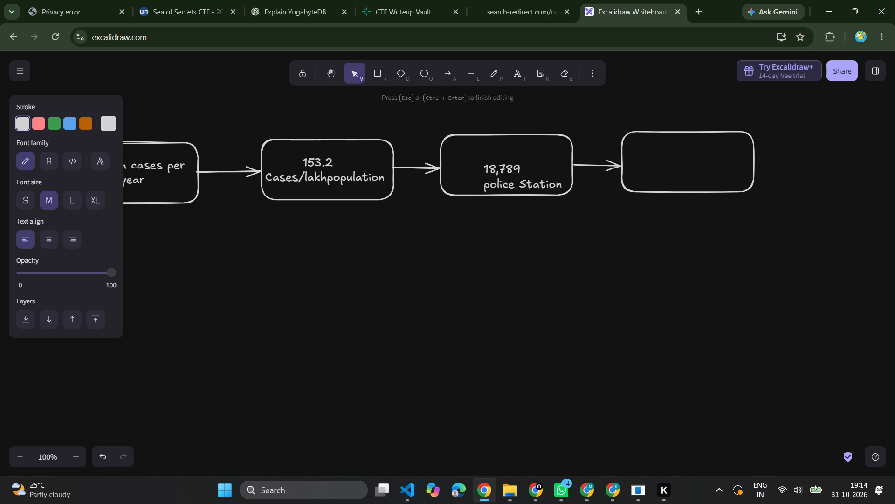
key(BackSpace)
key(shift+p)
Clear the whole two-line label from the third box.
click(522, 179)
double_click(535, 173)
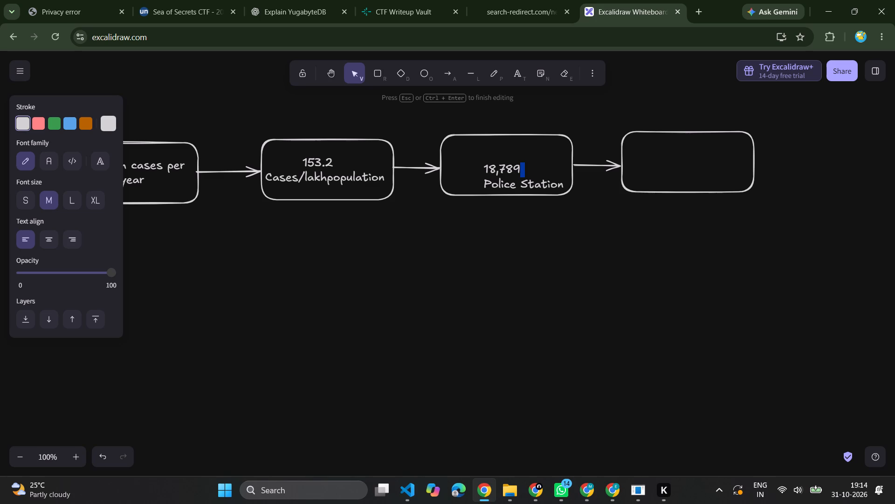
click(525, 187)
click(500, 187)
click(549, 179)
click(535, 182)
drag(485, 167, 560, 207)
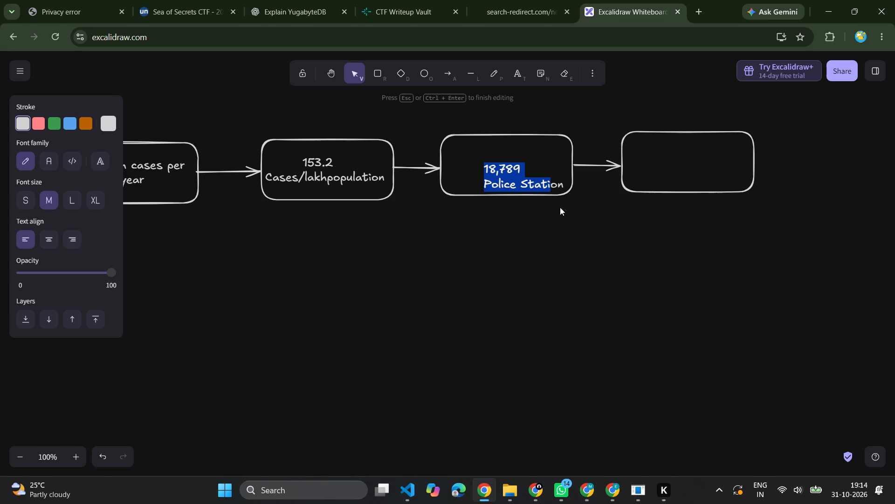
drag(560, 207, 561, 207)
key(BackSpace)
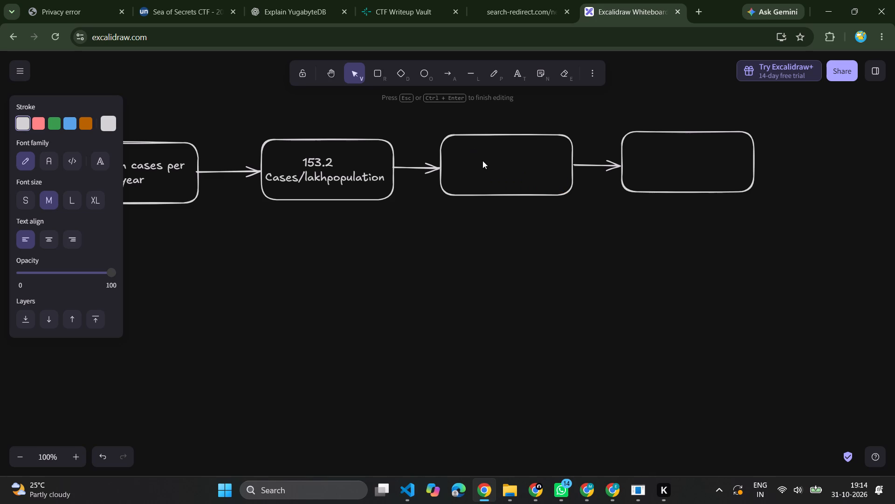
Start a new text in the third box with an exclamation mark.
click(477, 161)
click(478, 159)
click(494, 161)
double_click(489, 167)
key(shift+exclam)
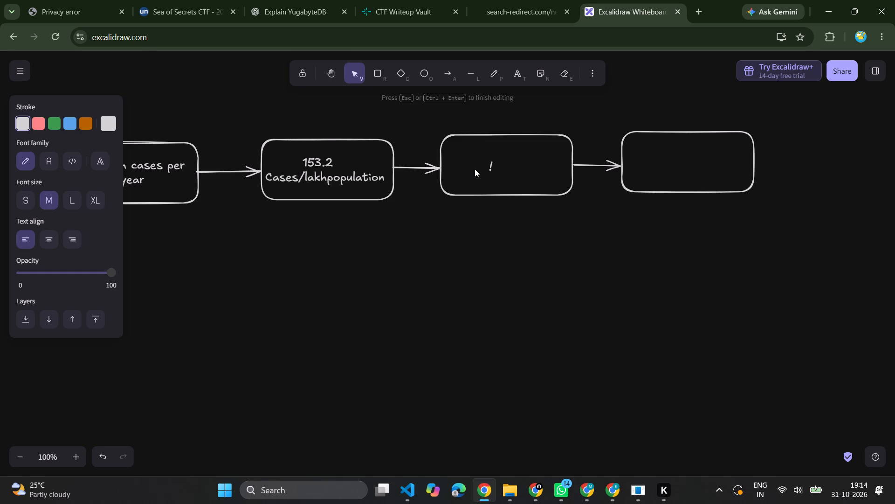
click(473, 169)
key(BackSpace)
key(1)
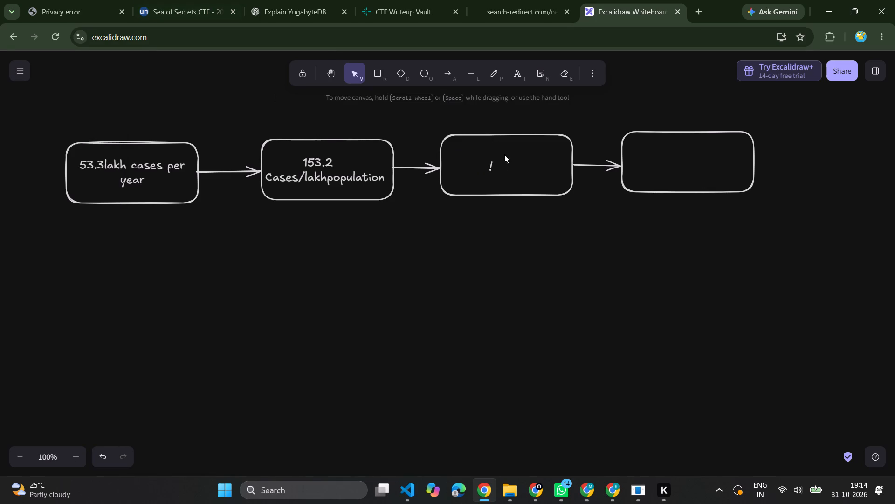
Replace the stray exclamation mark in the third box with the two-line label "17,783" and "Police station".
double_click(494, 164)
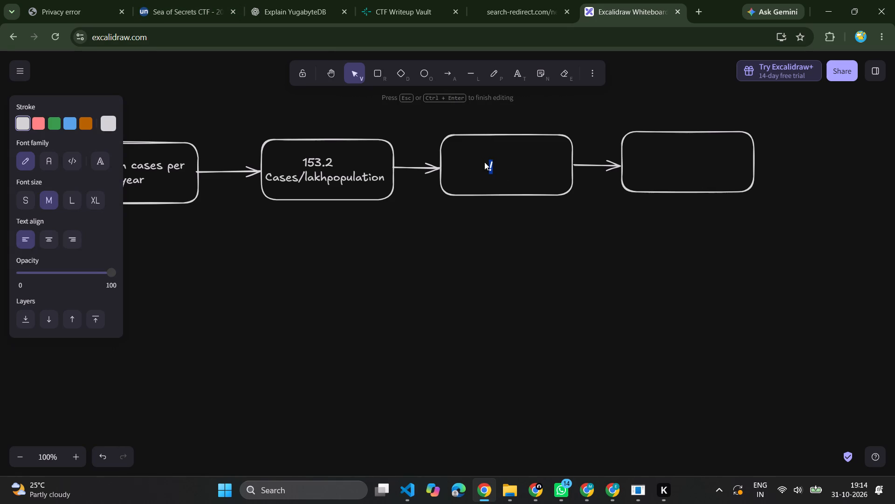
click(484, 162)
click(489, 162)
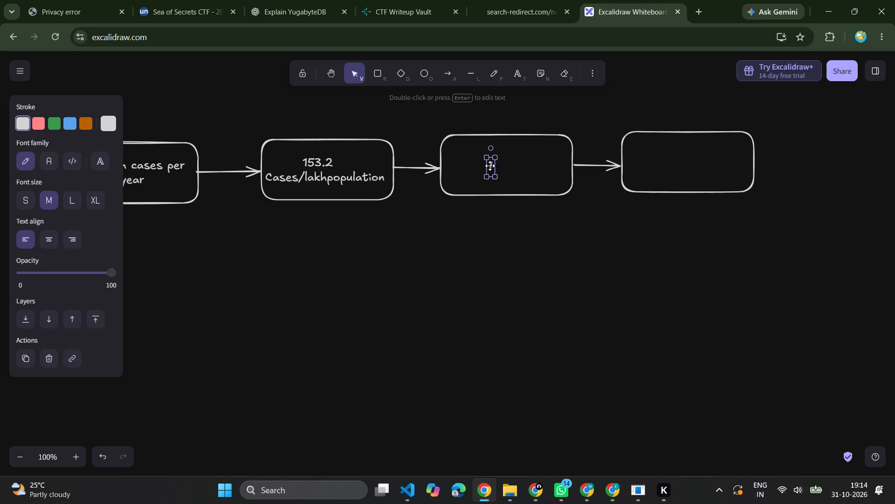
click(490, 166)
key(Delete)
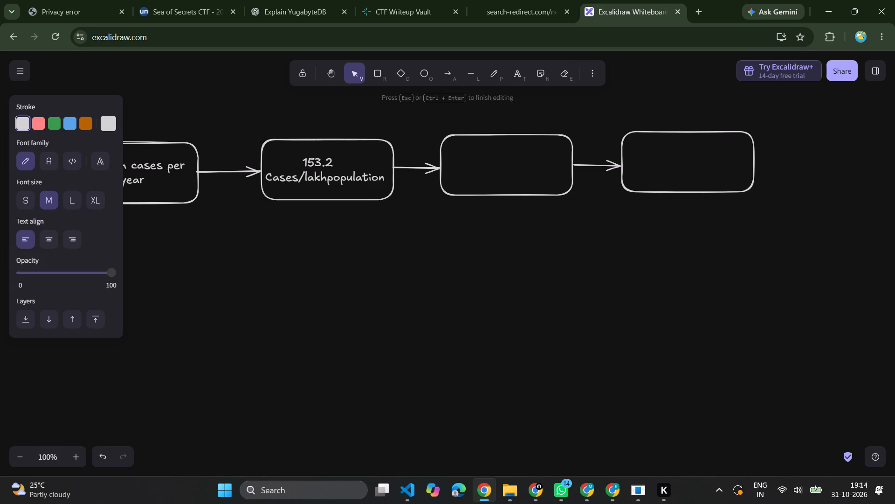
text(17)
text(,8)
key(BackSpace)
text(783)
key(space)
key(Return)
text(po)
key(BackSpace)
key(BackSpace)
text(Police station)
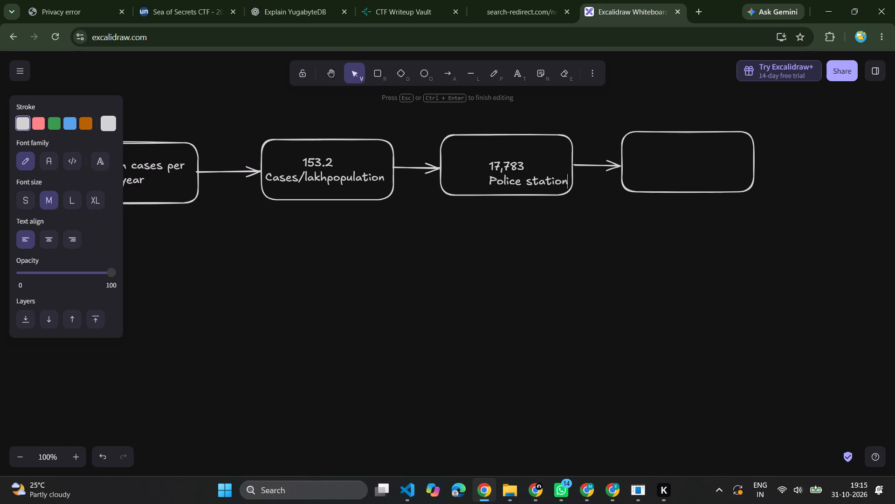
Finish editing and move the "17,783 Police station" label left and slightly up so it sits centred in the third box.
scroll(489, 169, up, 1)
click(537, 252)
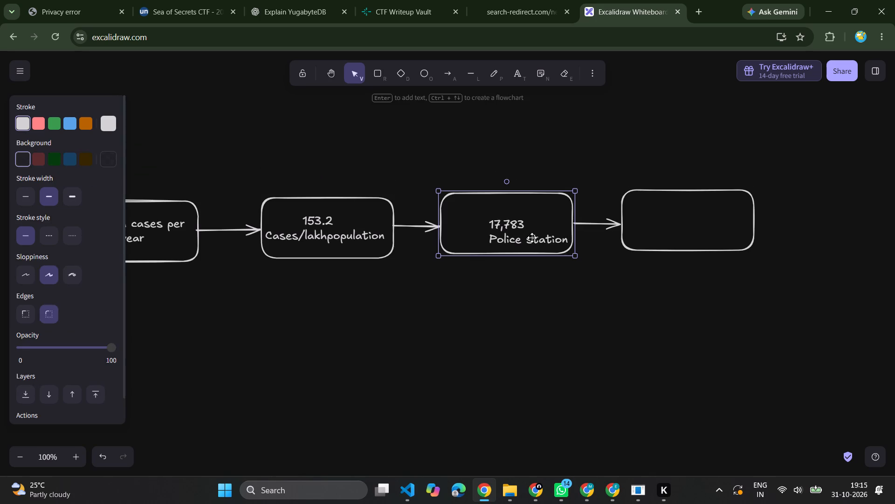
click(529, 231)
drag(527, 236, 510, 227)
Indent the third box label's first line, 17,783, by three spaces.
click(483, 225)
click(475, 217)
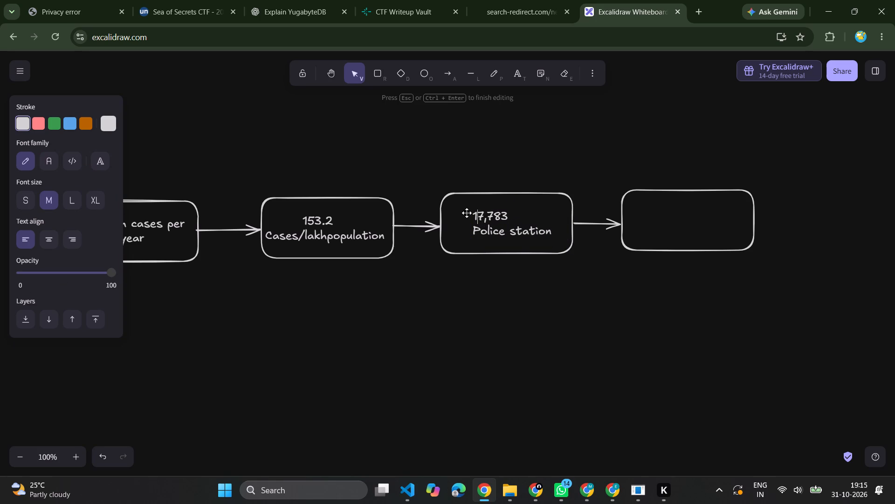
key(Left)
key(space)
key(space)
key(space)
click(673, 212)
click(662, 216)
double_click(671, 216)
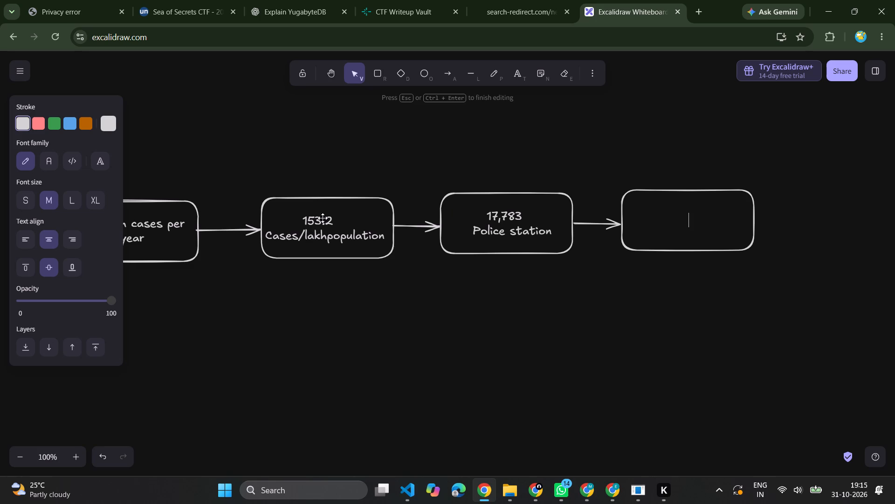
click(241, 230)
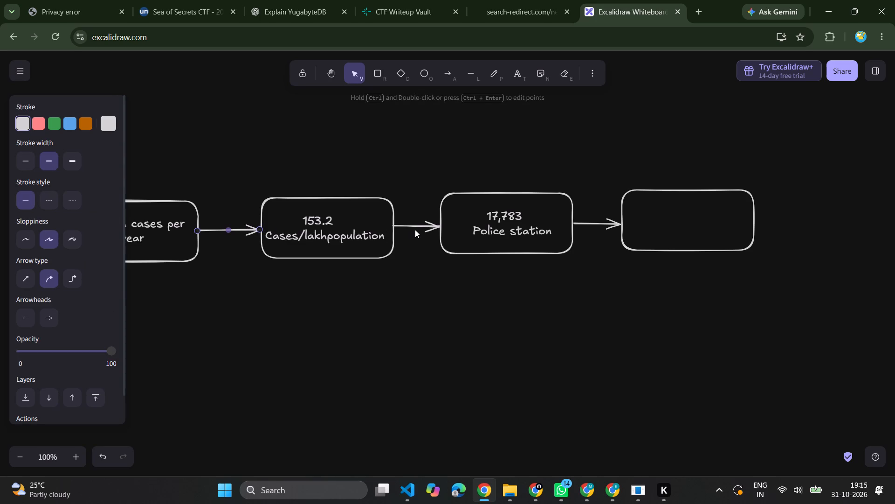
Paste a copy of the previously copied arrow below the gap between the first and second boxes.
key(super+v)
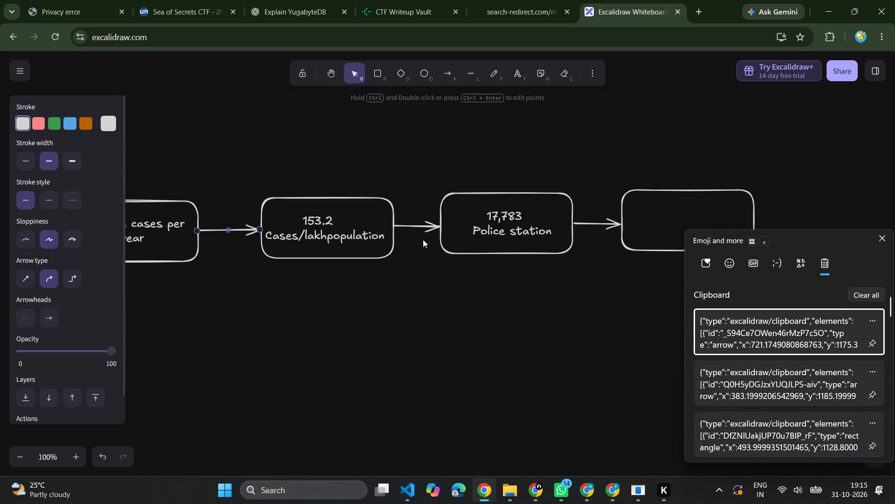
click(240, 308)
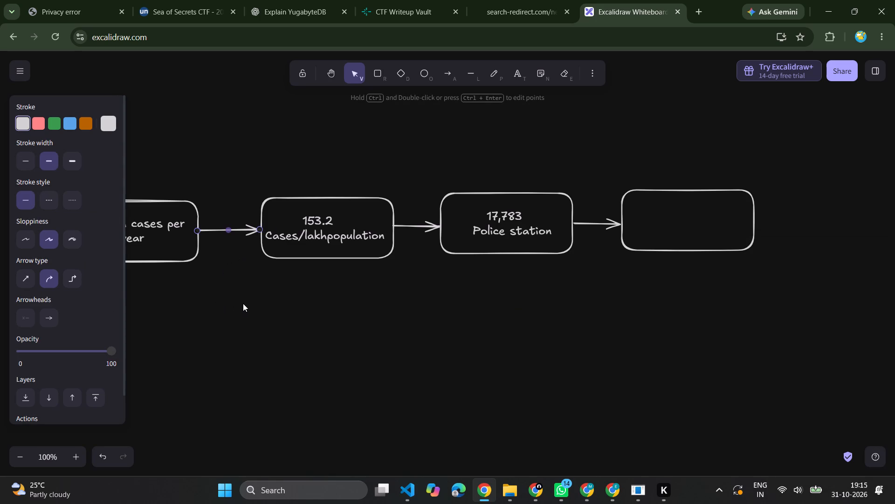
key(ctrl+v)
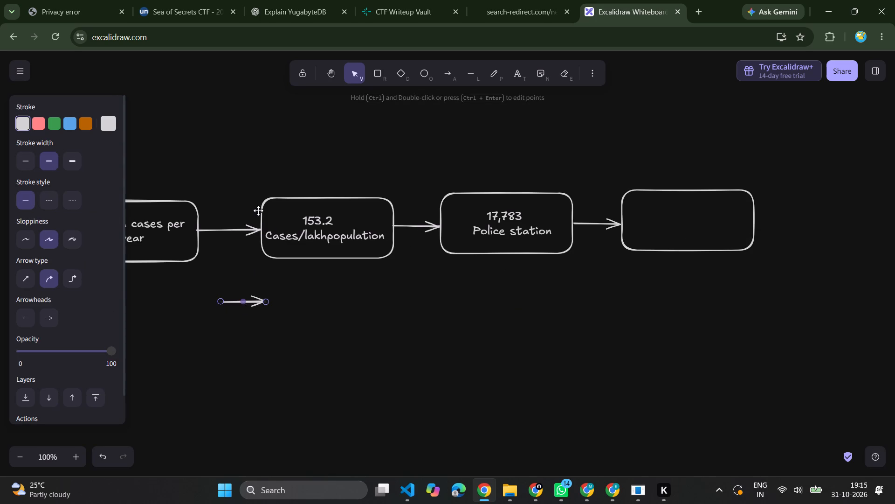
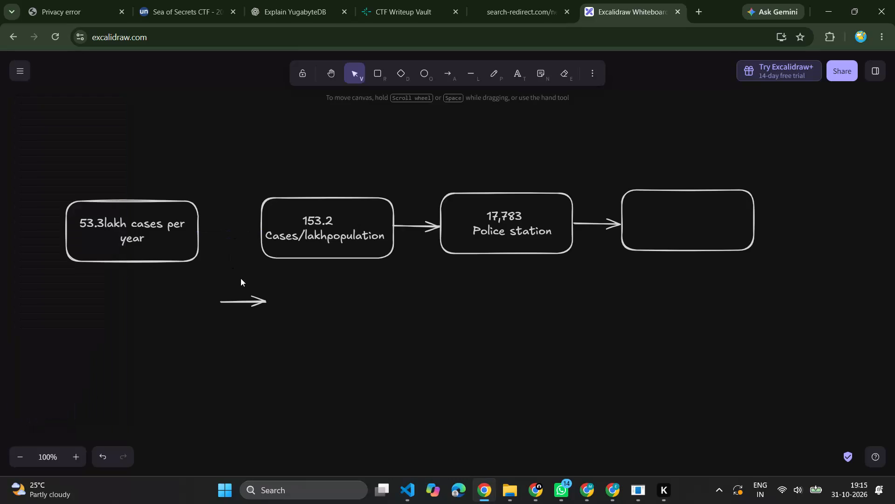
Move the pasted arrow up into the gap between the first and second boxes, with its head near the second box.
click(243, 289)
click(251, 303)
drag(253, 303, 241, 233)
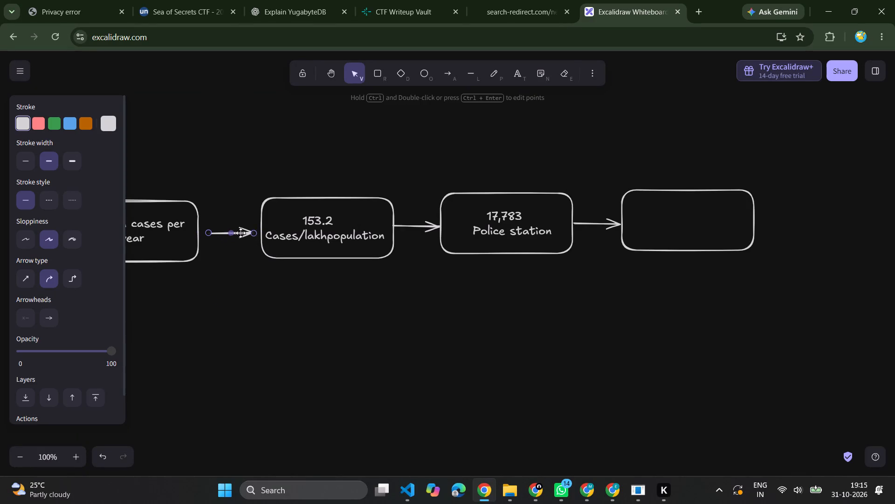
drag(241, 233, 244, 233)
Move the first box with its label right and slightly up so its edge meets the start of the arrow.
click(183, 247)
drag(192, 247, 195, 245)
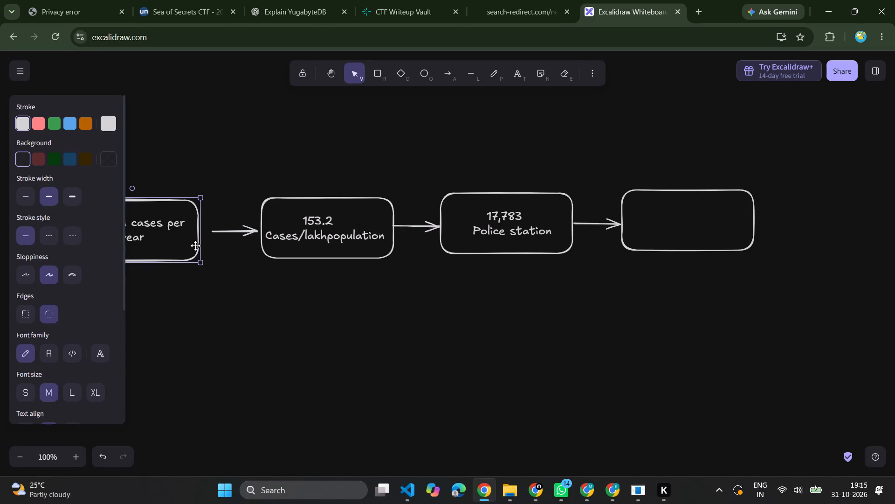
drag(195, 245, 208, 246)
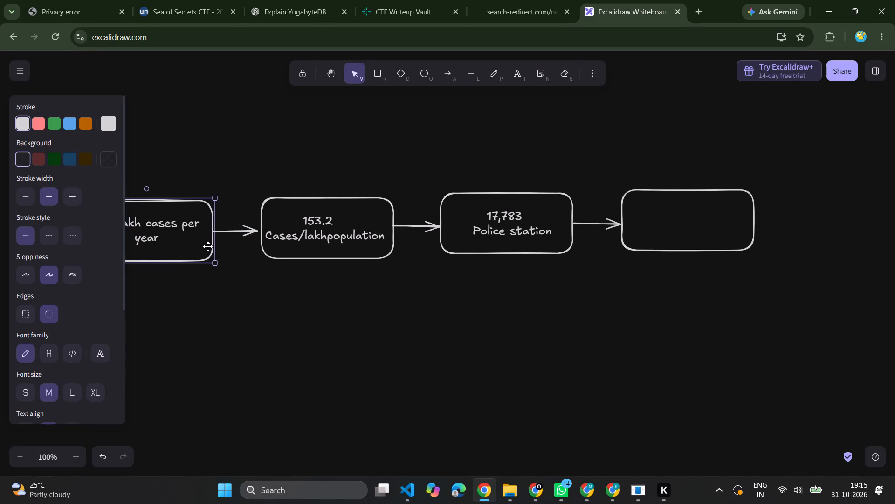
drag(208, 246, 206, 247)
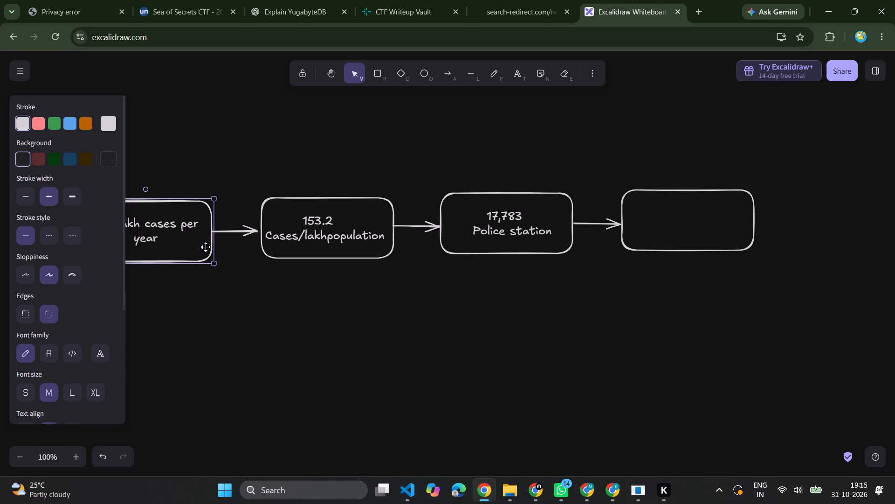
drag(206, 247, 205, 241)
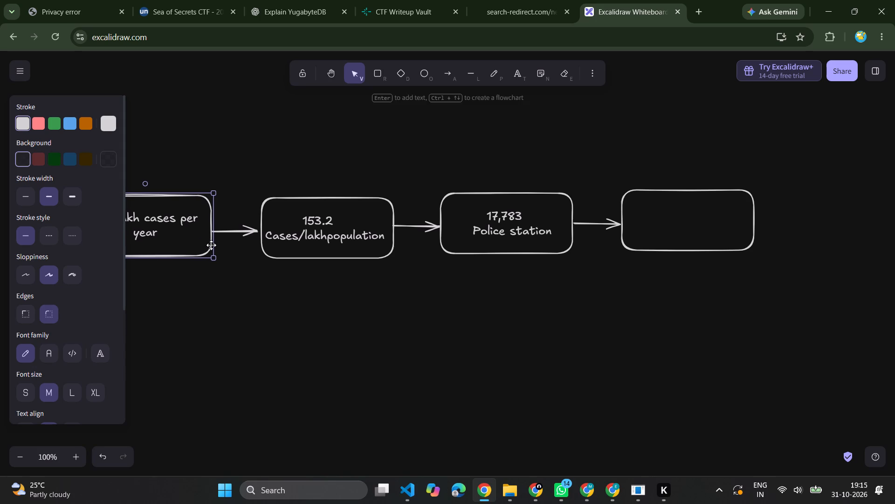
click(252, 269)
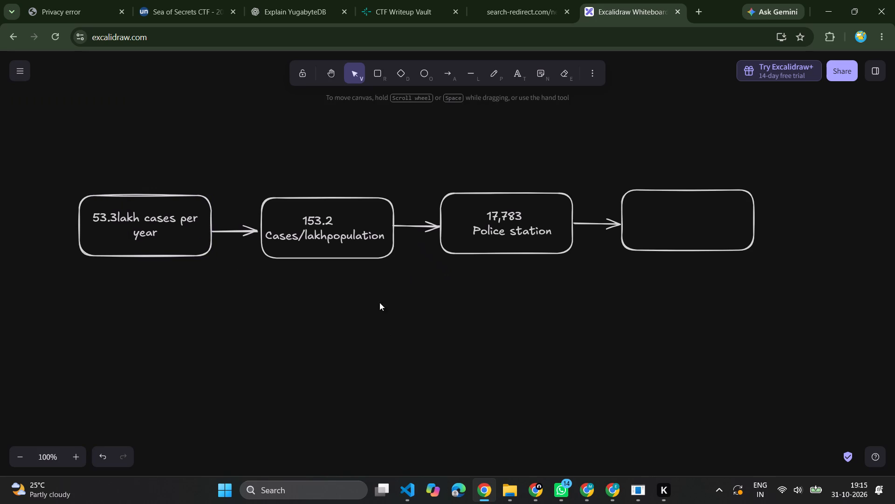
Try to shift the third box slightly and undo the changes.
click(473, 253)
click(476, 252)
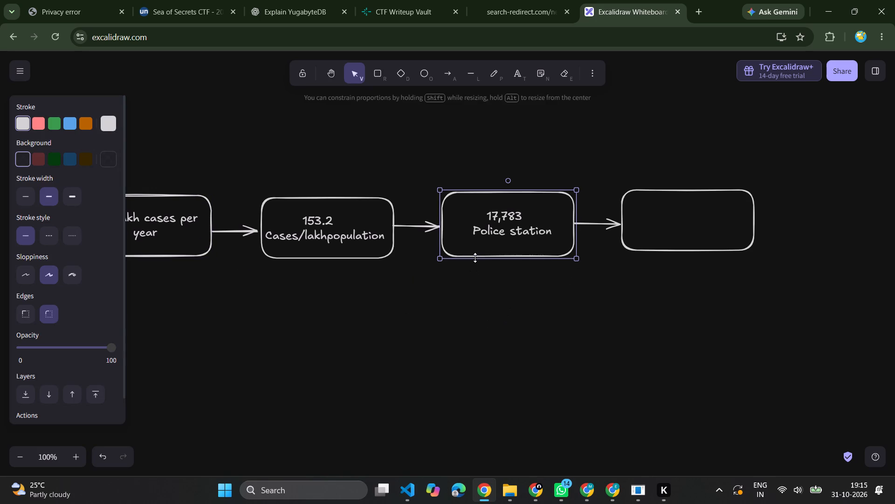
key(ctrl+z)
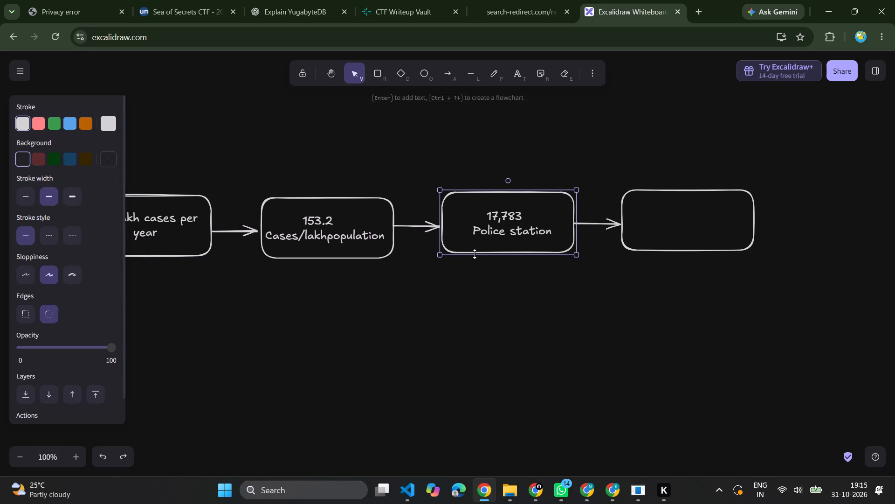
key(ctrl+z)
Nudge the third box's outline down slightly, closer in line with the second box, leaving its label in place.
click(480, 244)
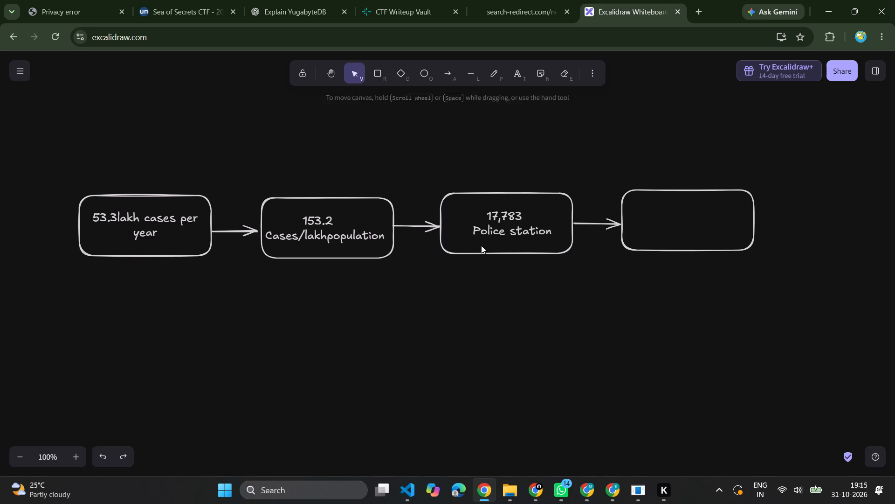
click(481, 245)
click(481, 247)
click(480, 250)
click(494, 244)
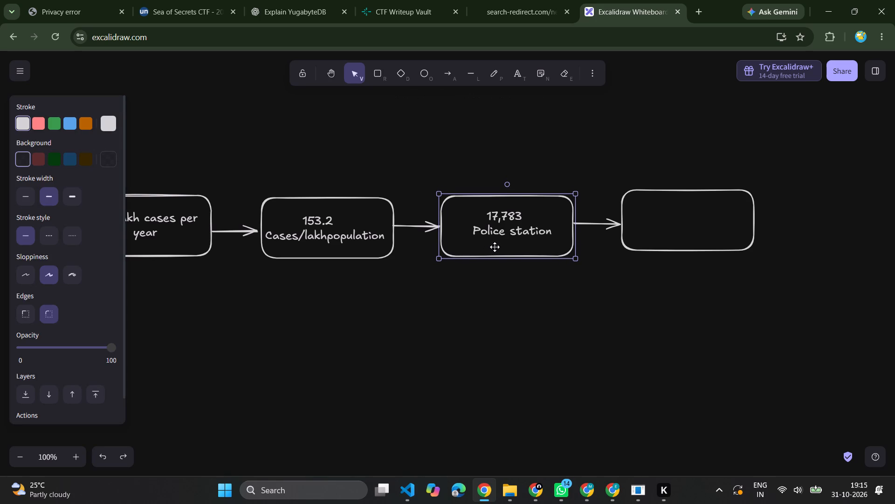
click(622, 290)
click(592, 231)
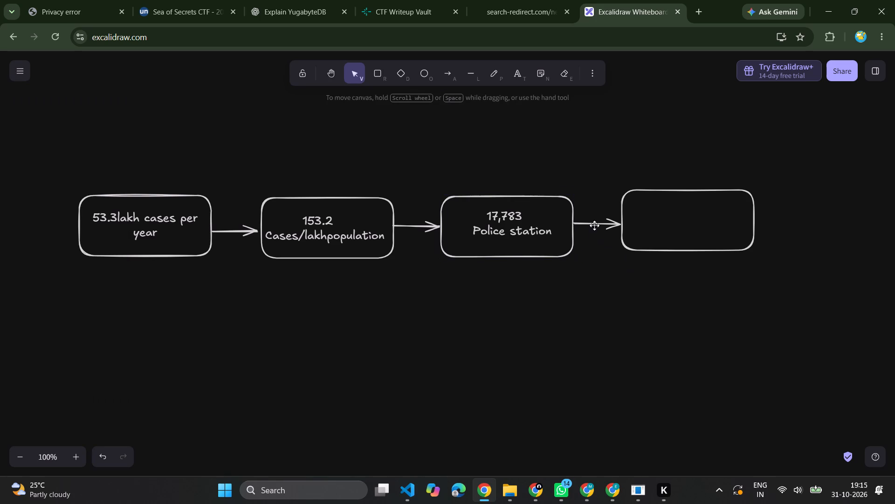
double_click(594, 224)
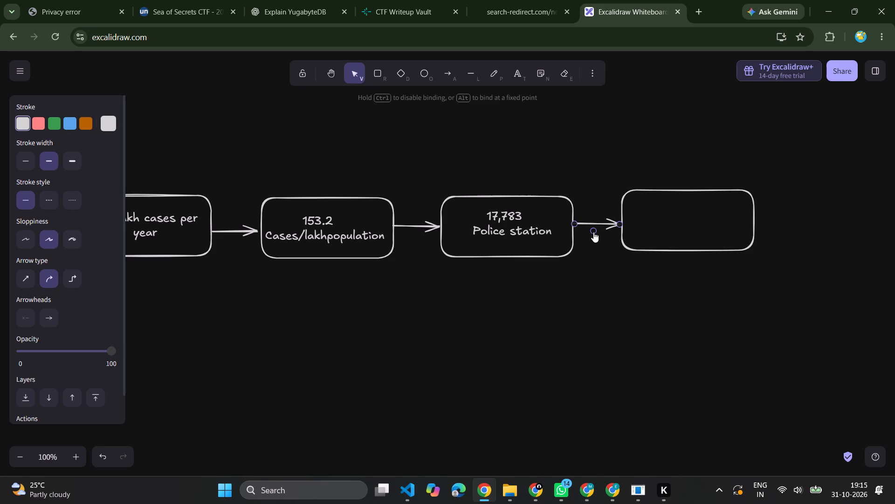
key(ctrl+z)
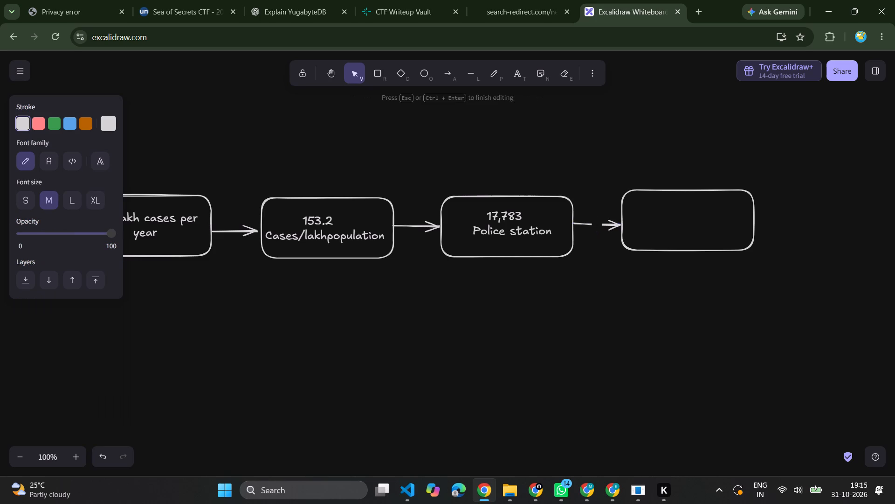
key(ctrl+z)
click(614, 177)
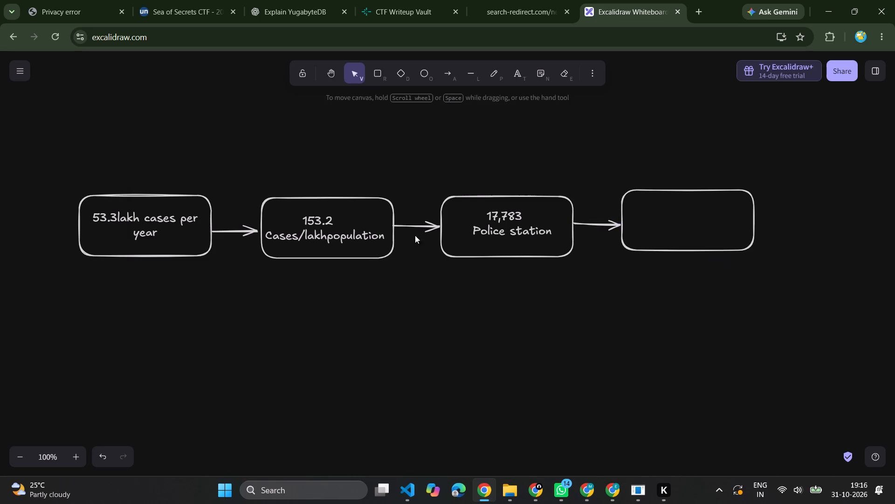
Start a text label inside the fourth box with the number 153.
click(657, 215)
click(657, 215)
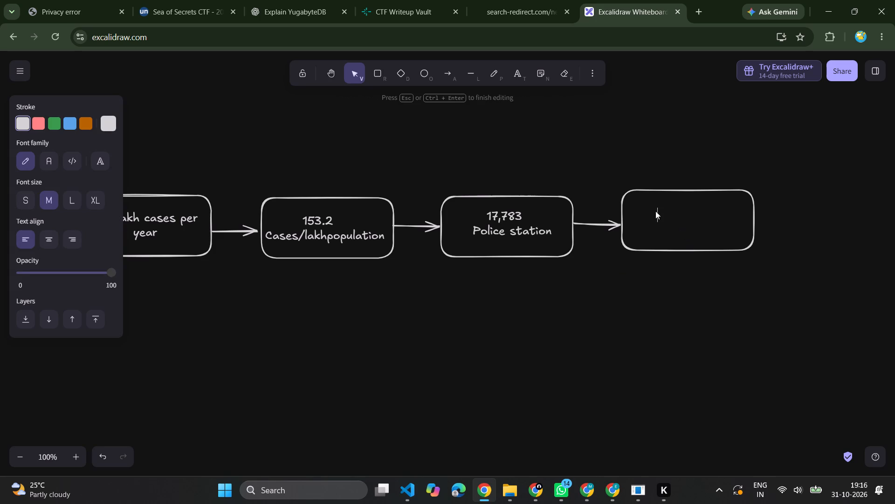
text(11)
key(BackSpace)
text(53)
Change the number in the second box's label to 118.2.
double_click(311, 221)
click(313, 220)
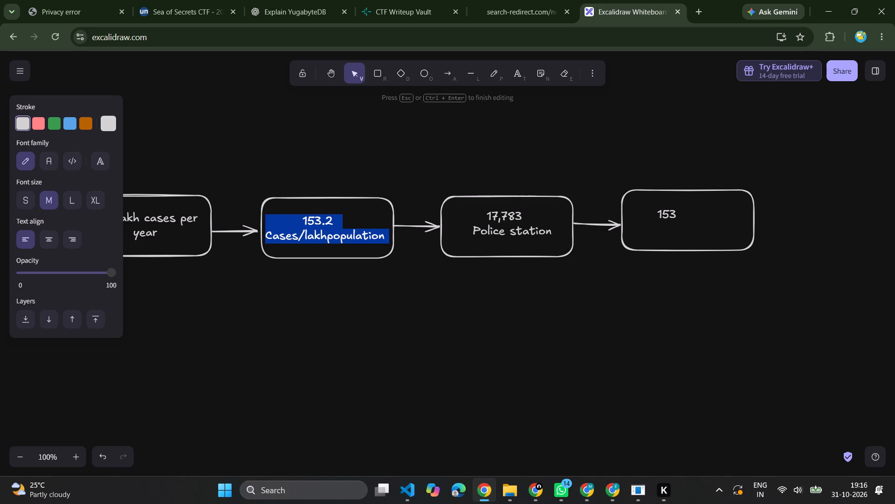
key(BackSpace)
key(1)
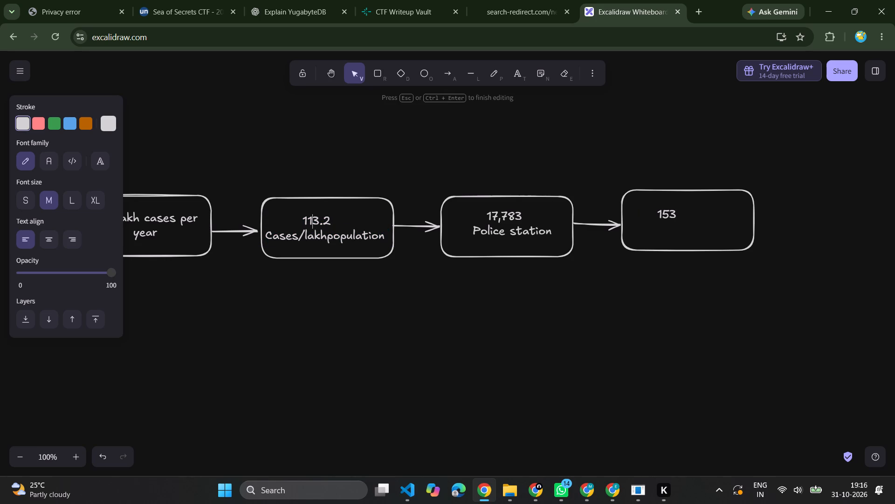
key(Delete)
key(8)
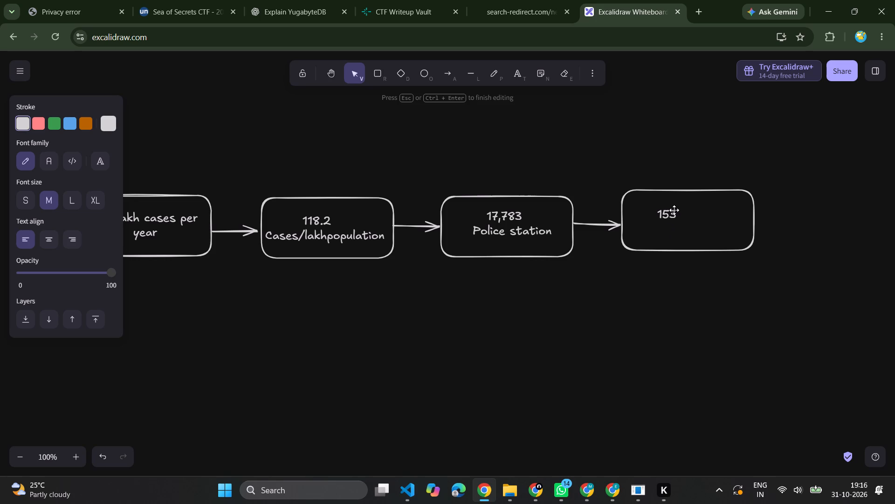
Extend the fourth box's label to read "153 Police officer".
click(674, 210)
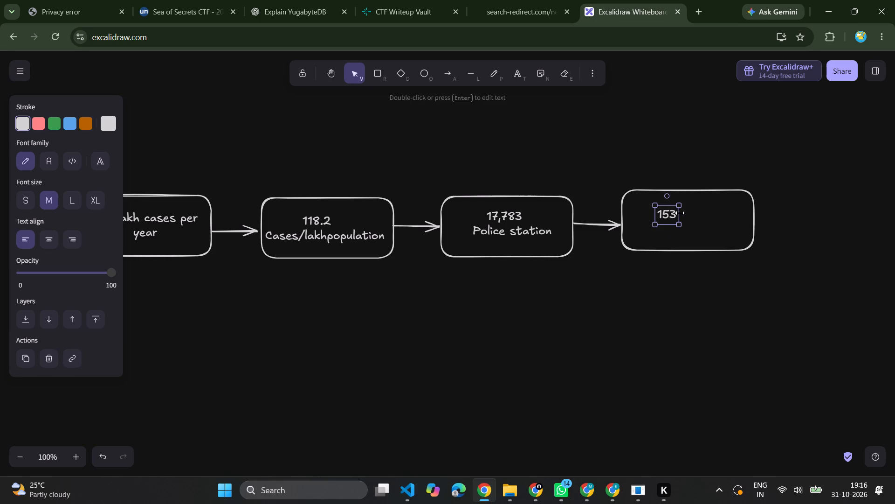
click(675, 214)
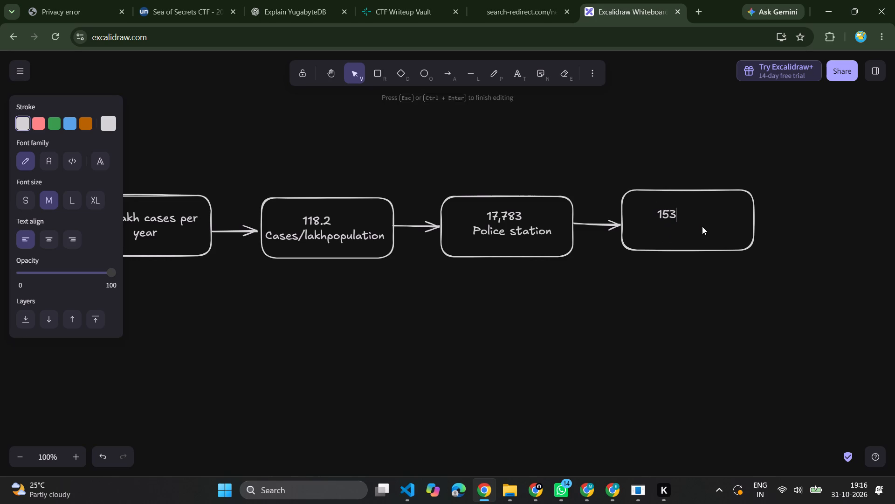
key(period)
key(BackSpace)
key(space)
text(pol)
key(BackSpace)
key(BackSpace)
key(BackSpace)
text(Polices)
key(space)
key(BackSpace)
key(BackSpace)
key(space)
text(officer)
Add a second line, "/lakh population", to the fourth box's label.
key(Return)
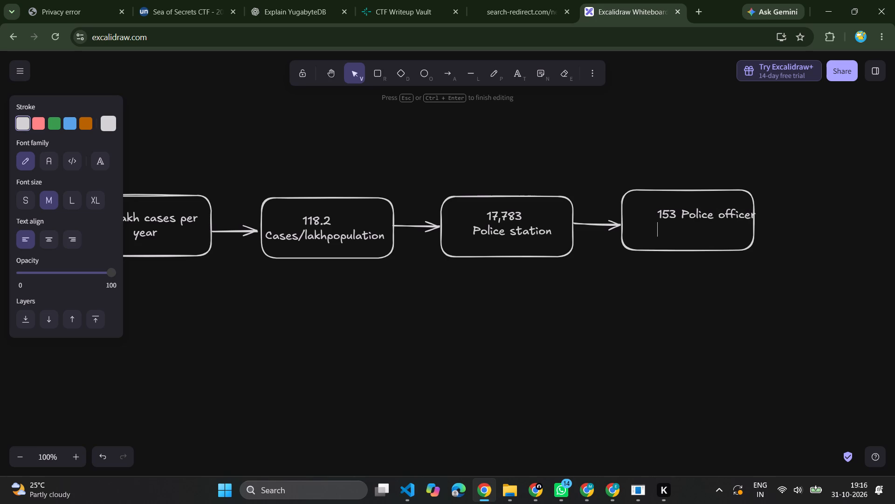
text(/lakh pi)
key(BackSpace)
text(op)
text(ulato)
key(BackSpace)
text(ion)
Insert a blank line above "153 Police officer" in the fourth box's label.
click(708, 218)
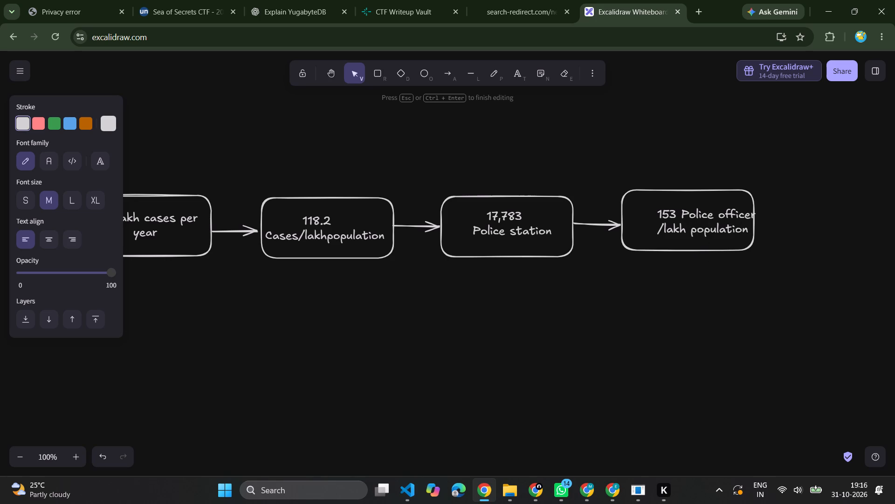
click(697, 230)
double_click(703, 231)
click(658, 213)
key(Return)
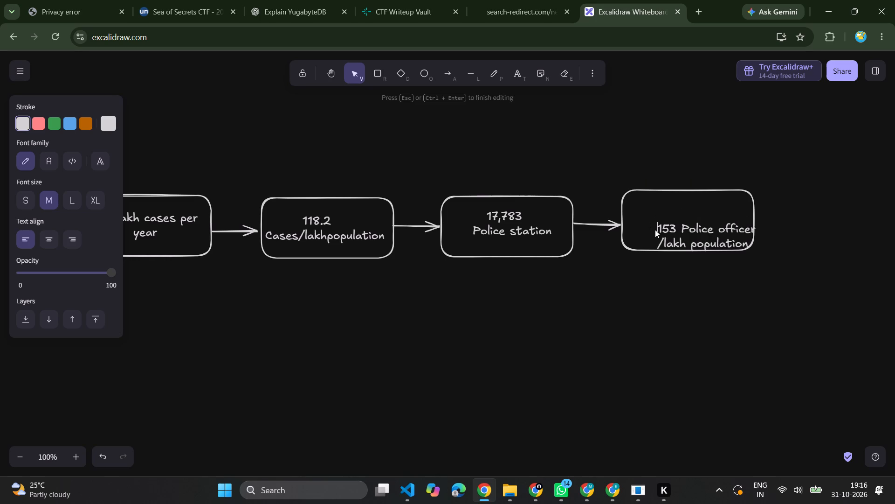
Move the "153 Police officer /lakh population" label left and up so it fits inside the fourth box.
drag(655, 230, 636, 216)
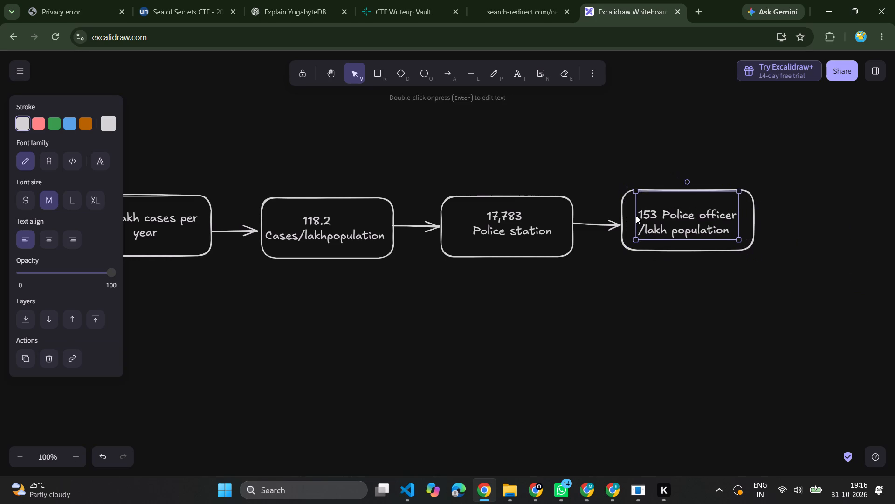
drag(636, 216, 638, 220)
click(710, 329)
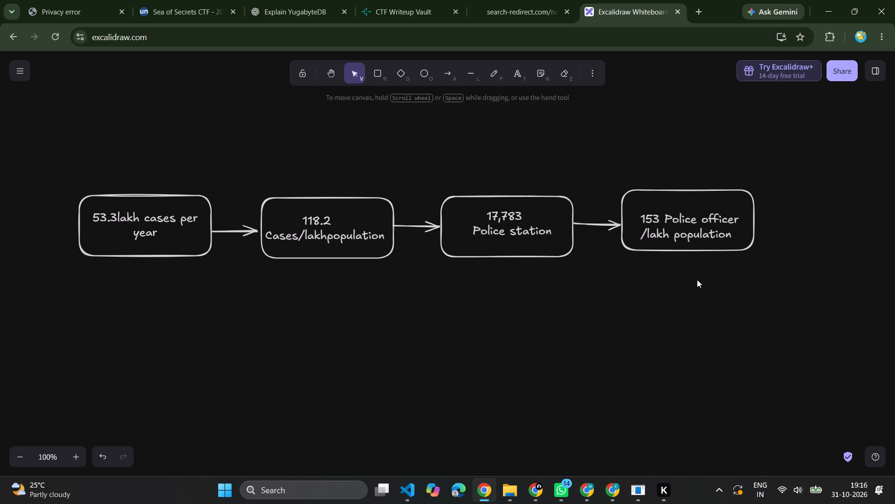
Paste another copy of the arrow just beyond the right side of the fourth box.
scroll(656, 284, down, 2)
scroll(656, 264, up, 2)
scroll(656, 271, down, 2)
scroll(642, 339, up, 2)
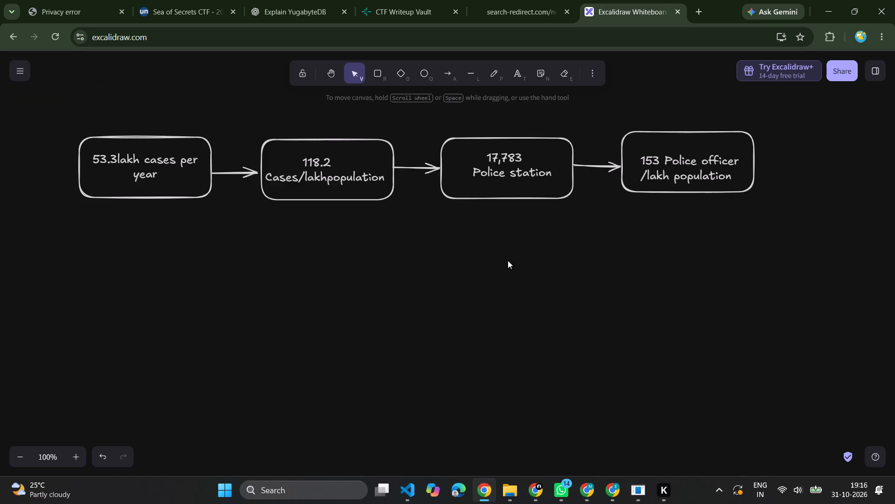
key(ctrl+v)
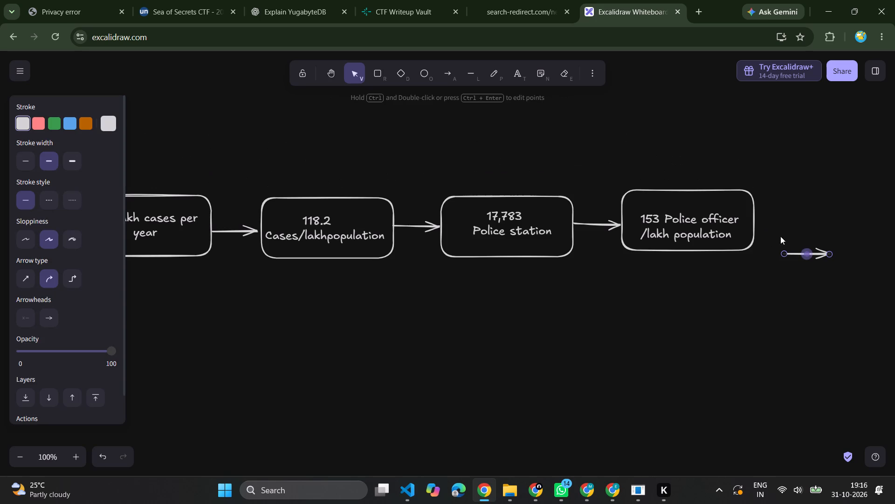
Turn the pasted arrow to point straight down and position it directly beneath the fourth box's bottom edge.
drag(828, 254, 799, 282)
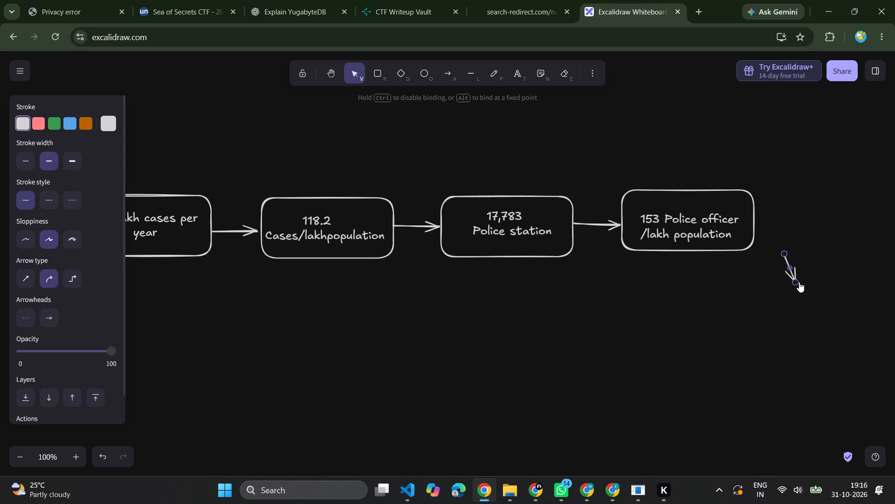
drag(799, 282, 784, 291)
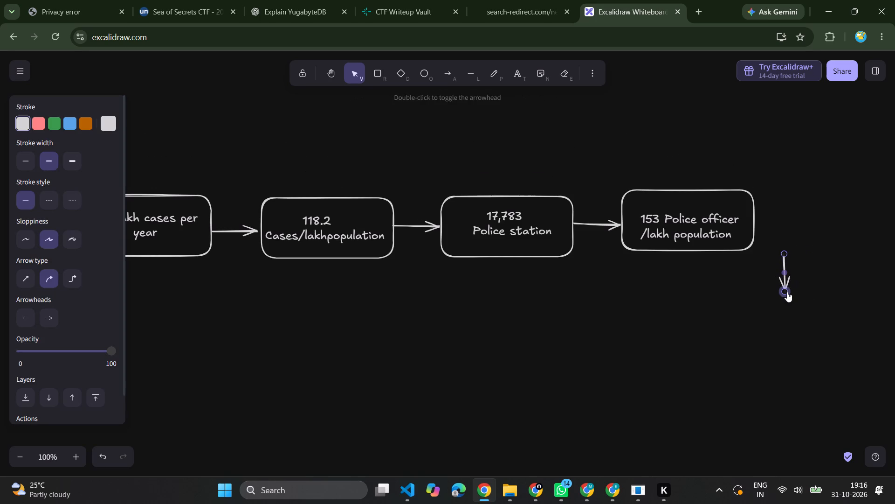
click(787, 292)
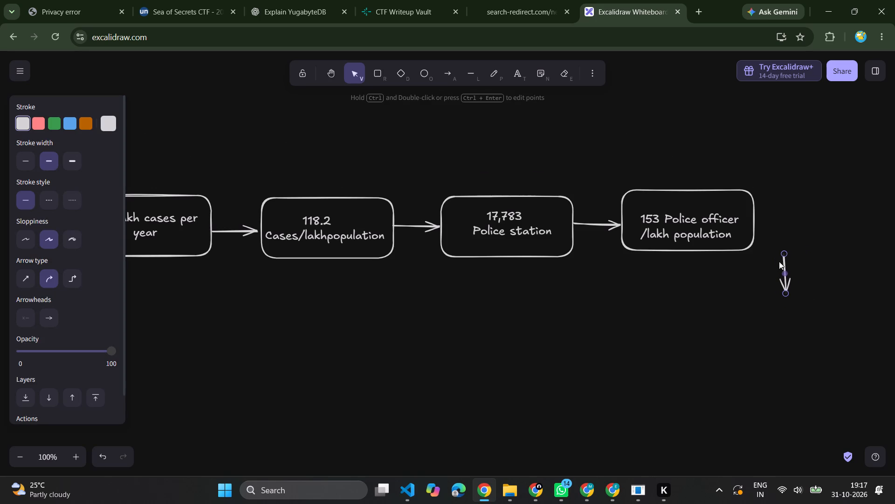
drag(784, 266, 701, 265)
drag(701, 265, 693, 264)
drag(693, 264, 698, 264)
click(700, 288)
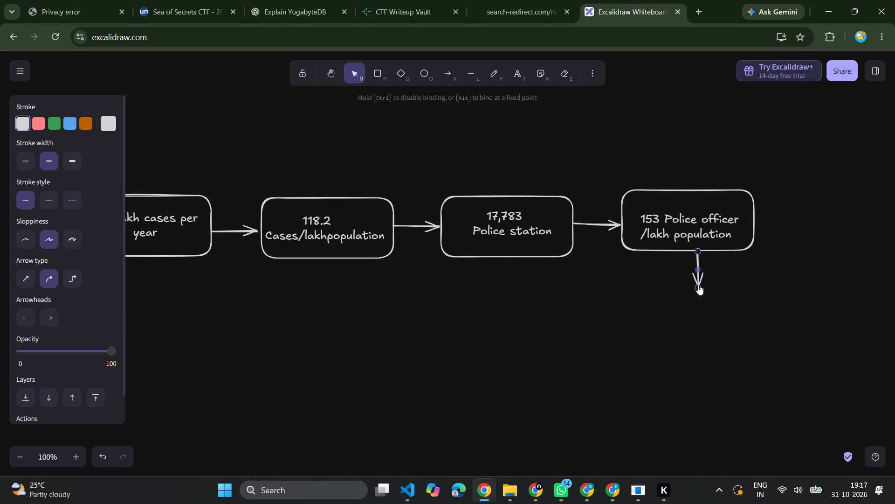
click(688, 314)
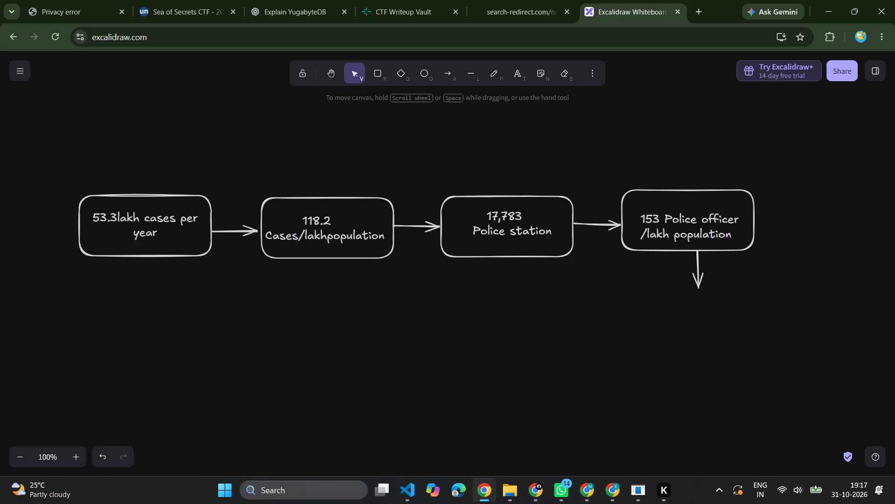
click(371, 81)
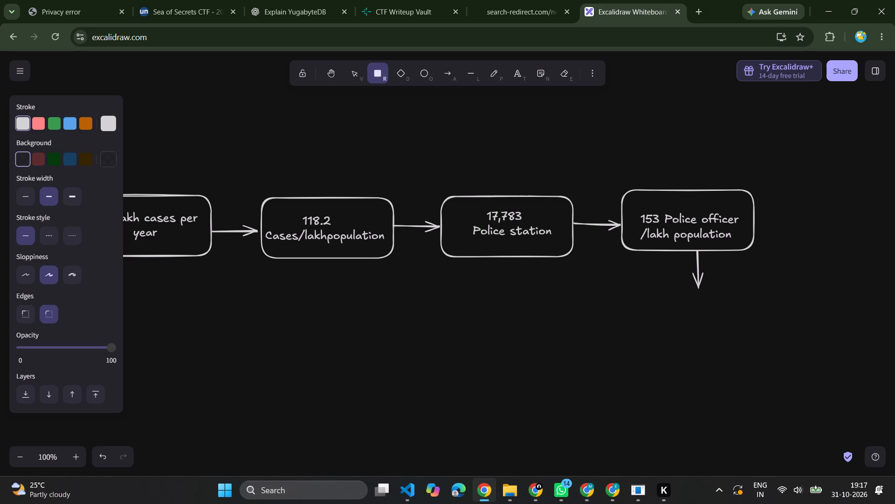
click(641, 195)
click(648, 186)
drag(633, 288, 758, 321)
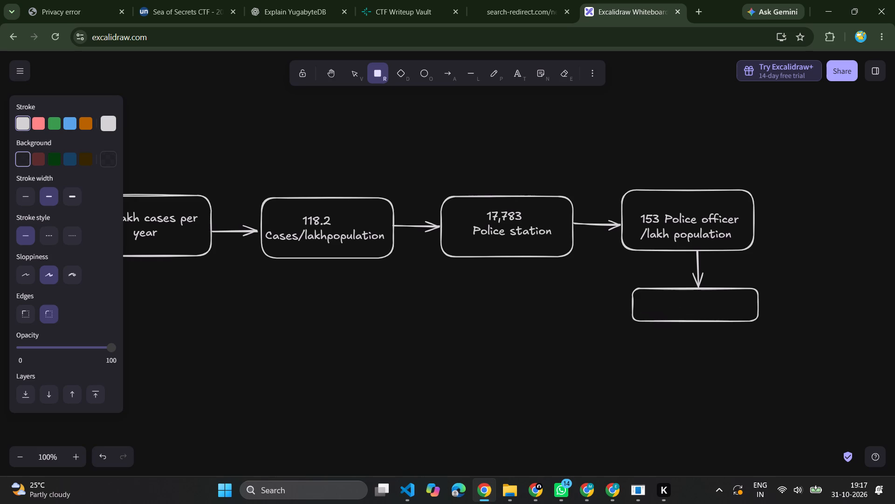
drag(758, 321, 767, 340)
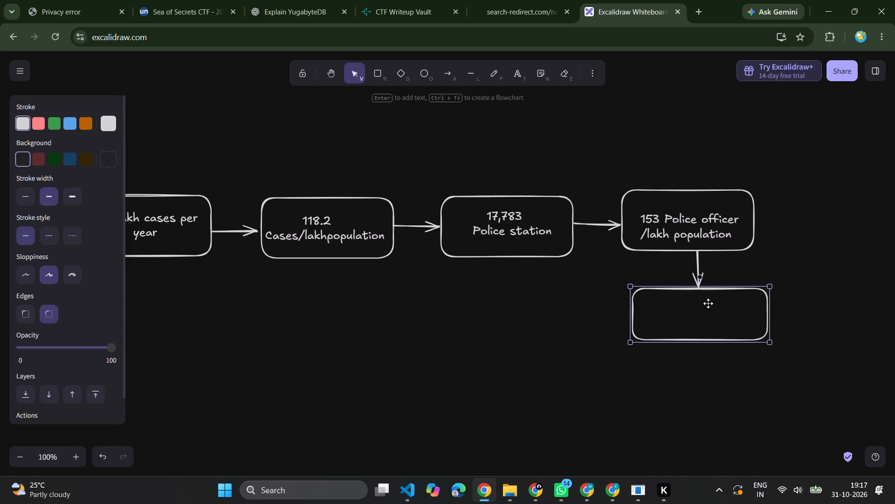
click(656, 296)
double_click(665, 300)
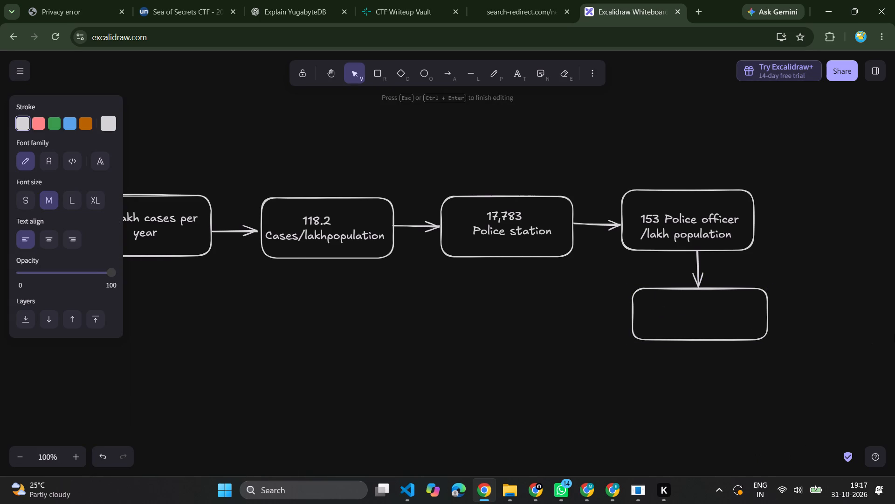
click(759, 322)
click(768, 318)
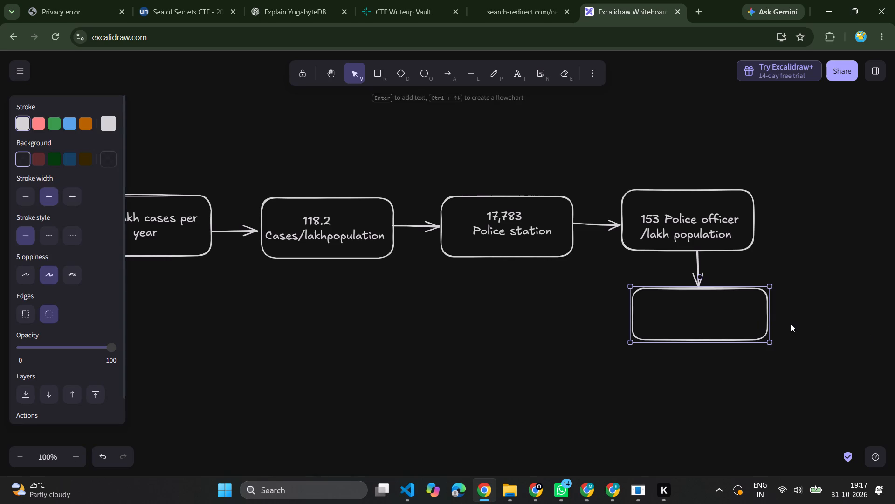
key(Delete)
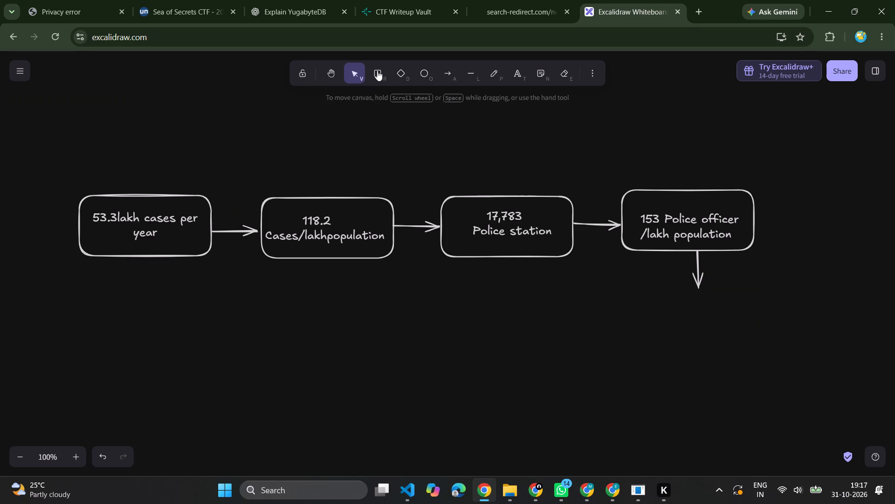
Draw a near-circular ellipse below the fourth box and position it so its top meets the down arrow's head.
click(422, 79)
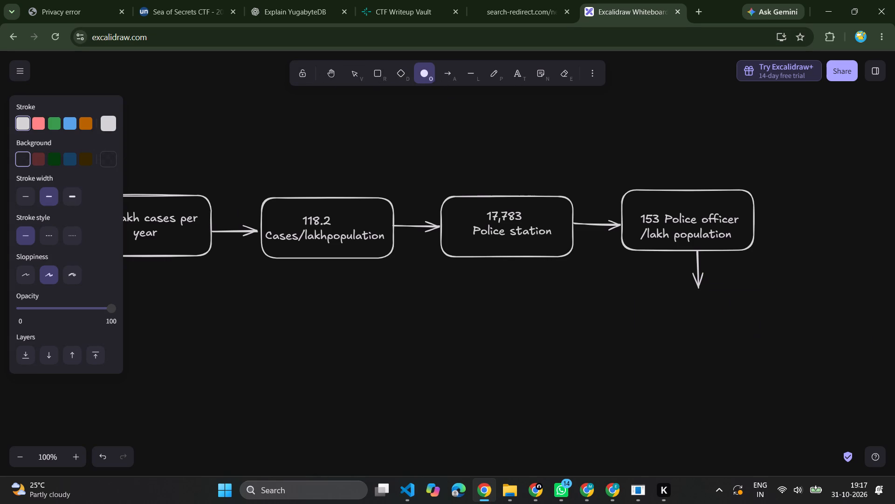
drag(643, 296, 735, 392)
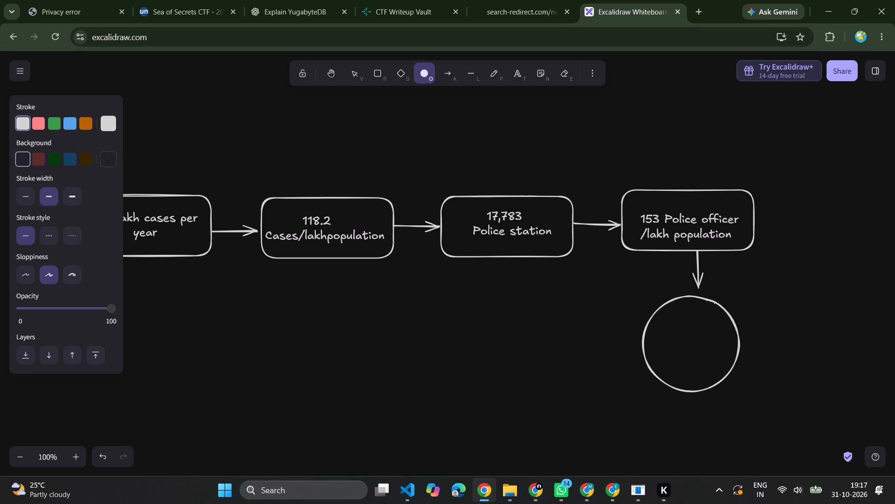
drag(735, 392, 736, 378)
drag(705, 350, 714, 338)
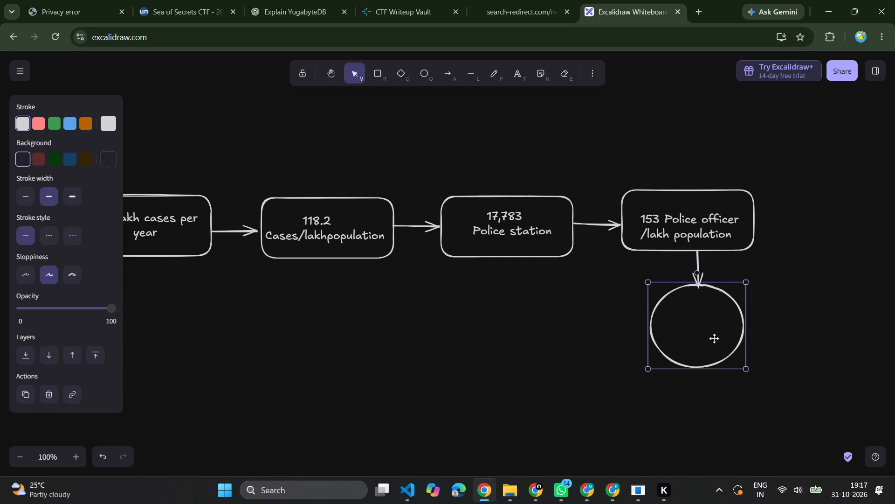
drag(714, 338, 715, 342)
click(715, 341)
Add the text "BUt UN says" inside the circle.
click(681, 330)
click(681, 327)
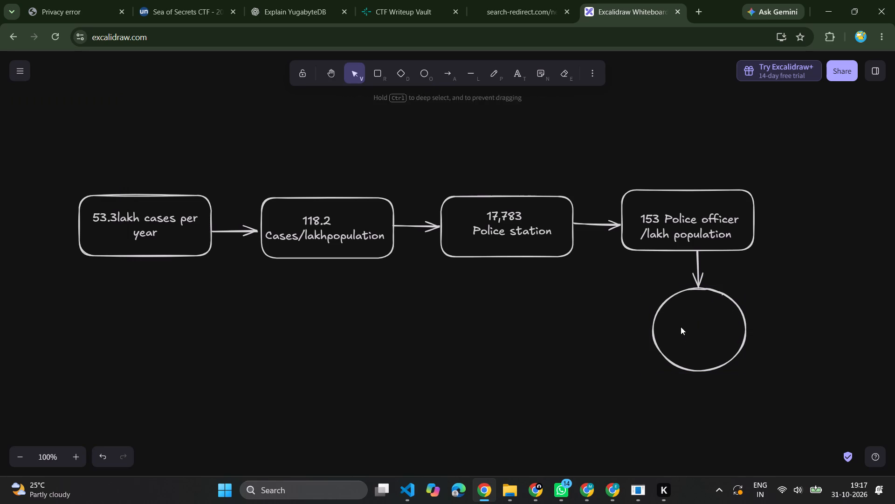
triple_click(682, 323)
text(BUt)
key(space)
text(UN says)
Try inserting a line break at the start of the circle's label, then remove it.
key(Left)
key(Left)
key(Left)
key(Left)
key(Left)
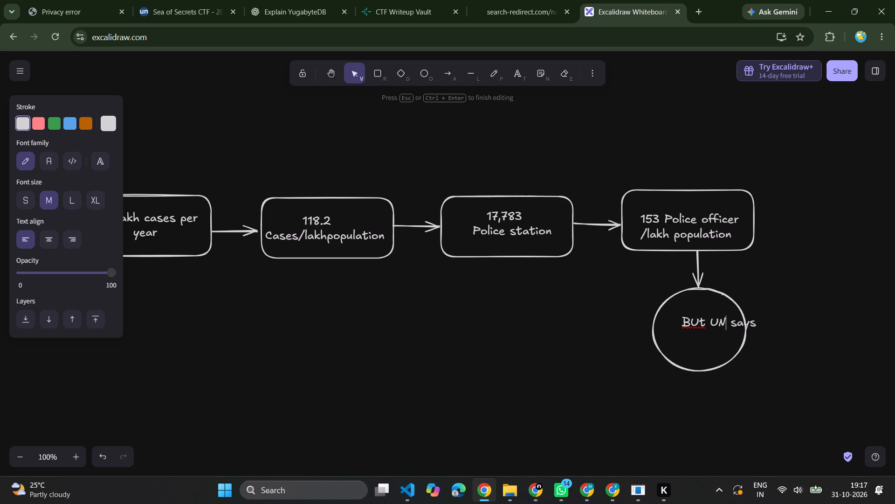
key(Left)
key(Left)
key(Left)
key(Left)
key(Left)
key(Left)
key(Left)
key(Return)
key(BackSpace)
Move the "BUt UN says" label left and slightly down so it fits inside the circle.
click(717, 325)
click(737, 321)
drag(755, 322, 661, 322)
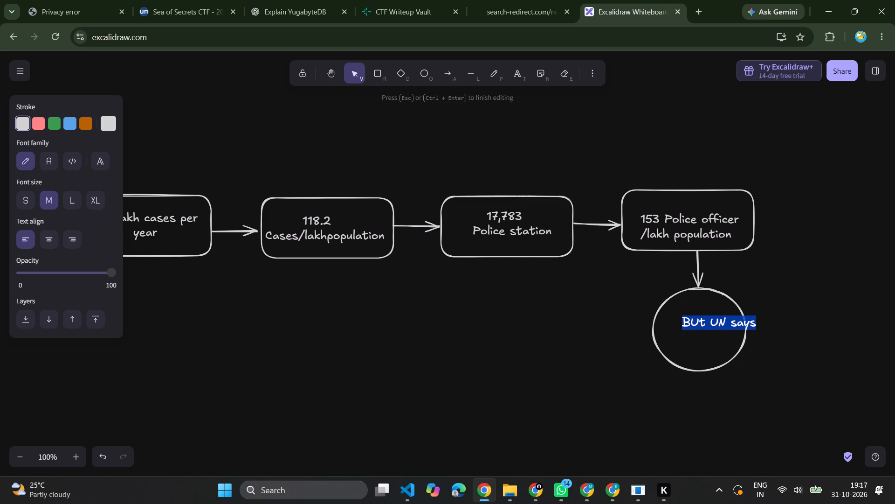
drag(742, 322, 702, 323)
click(713, 321)
drag(672, 323, 676, 324)
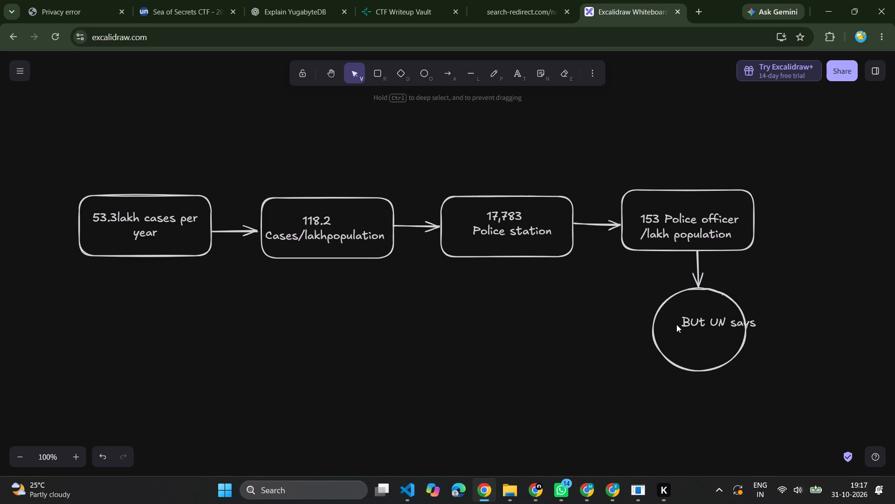
drag(676, 324, 688, 324)
click(684, 323)
drag(697, 323, 687, 327)
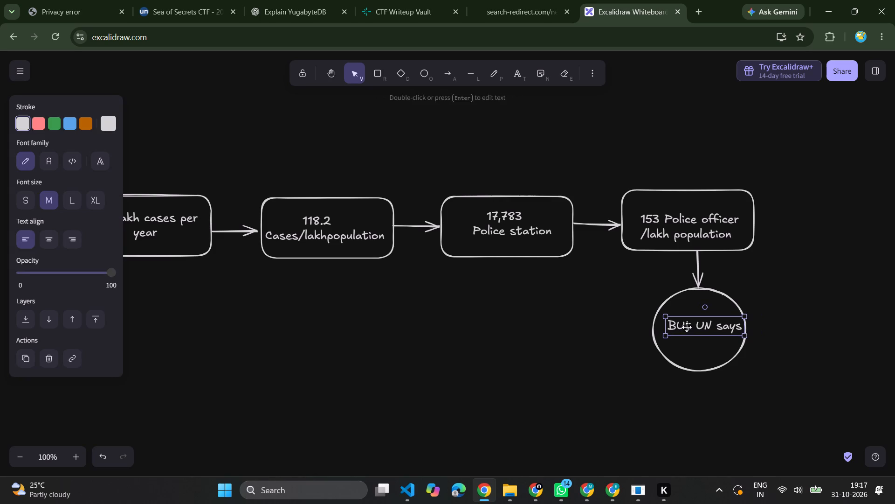
drag(687, 327, 679, 327)
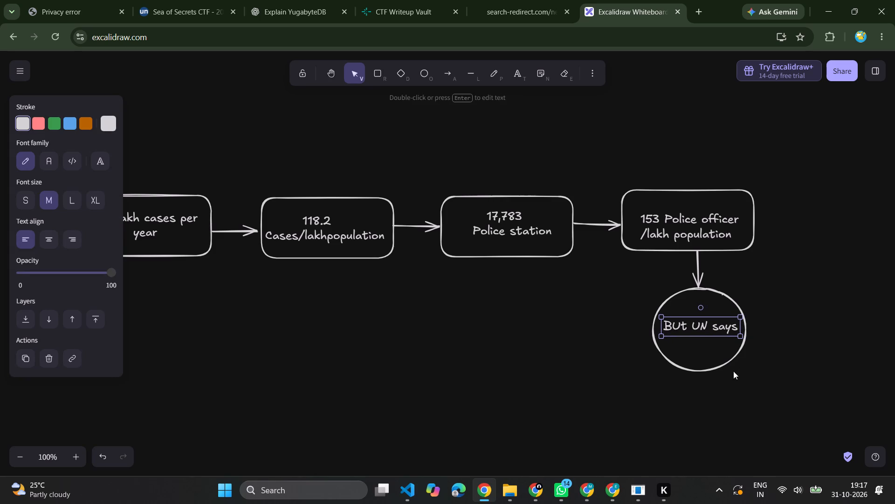
click(753, 387)
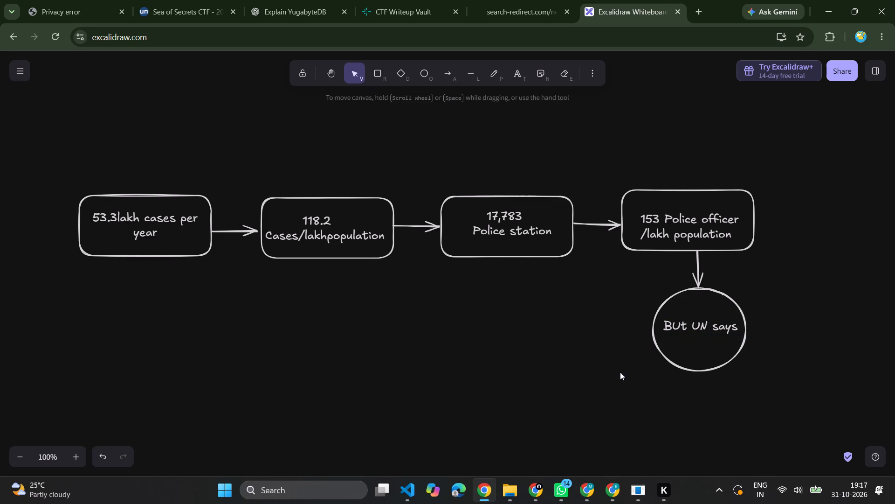
Draw a horizontal arrow from the circle's left edge pointing left, ending below the third box.
click(447, 73)
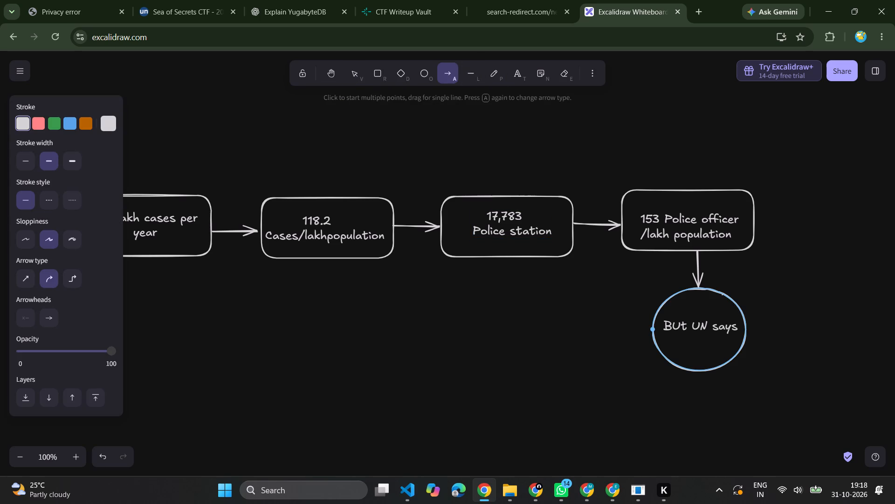
drag(651, 330, 572, 327)
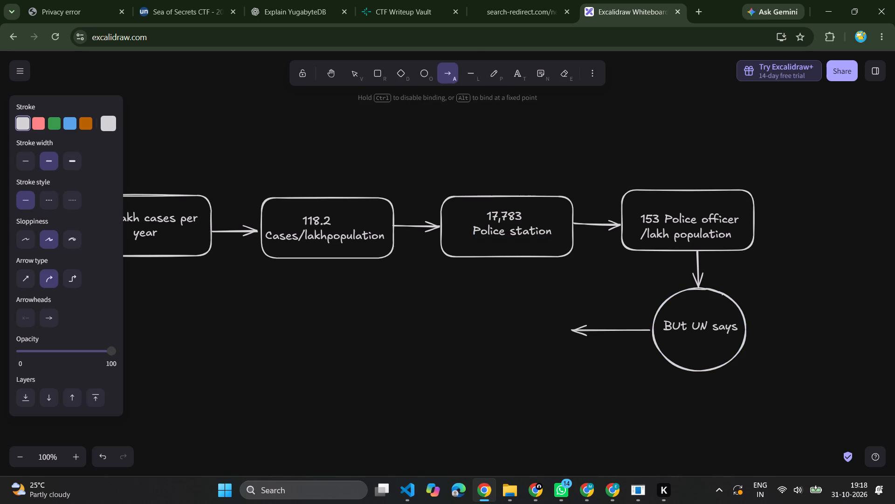
drag(572, 327, 572, 330)
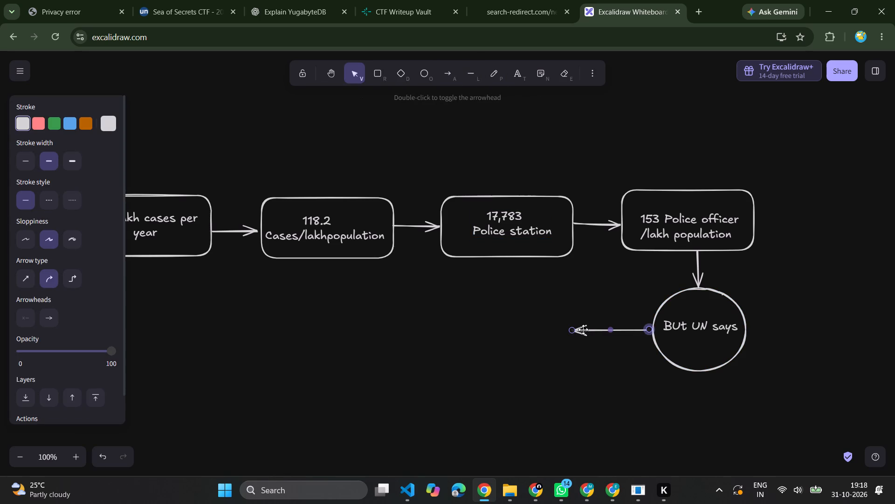
click(650, 328)
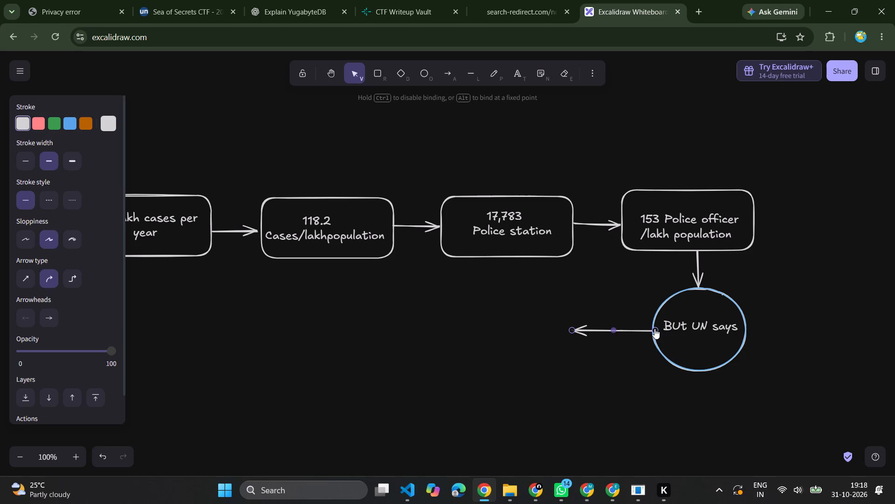
click(633, 371)
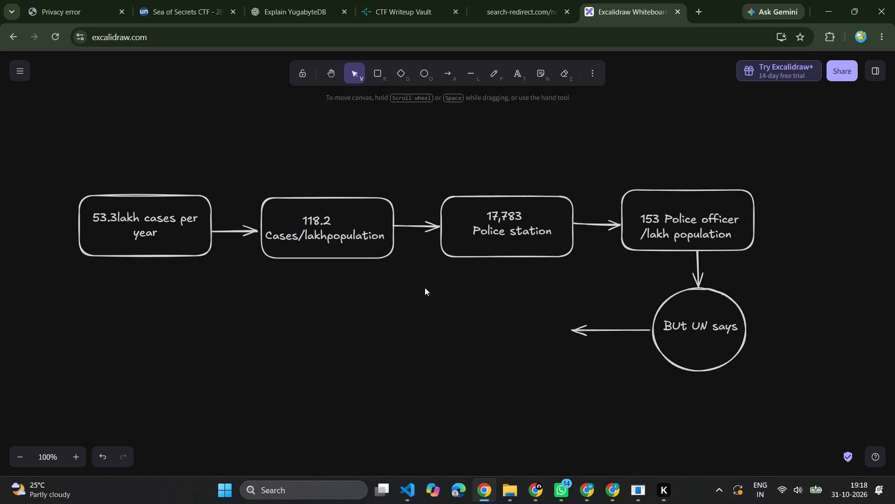
Draw a large diamond left of the new arrow and move it up beneath the second and third boxes.
click(399, 70)
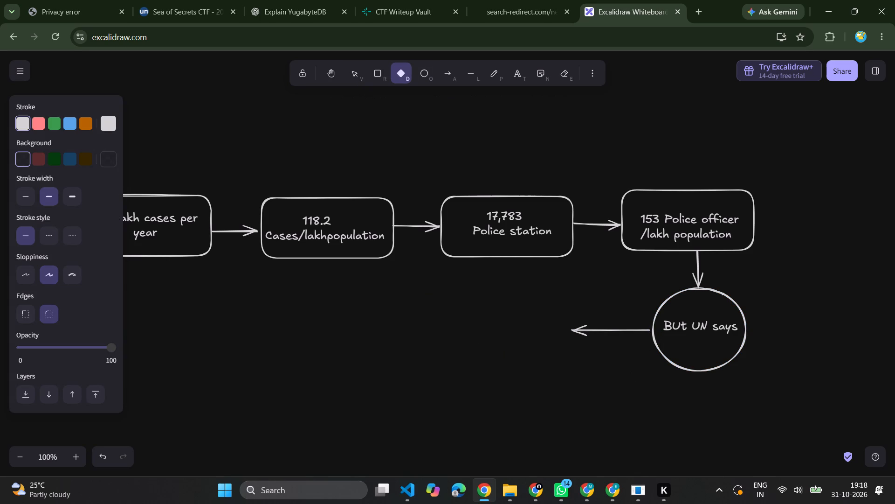
drag(504, 305, 307, 445)
drag(434, 399, 434, 399)
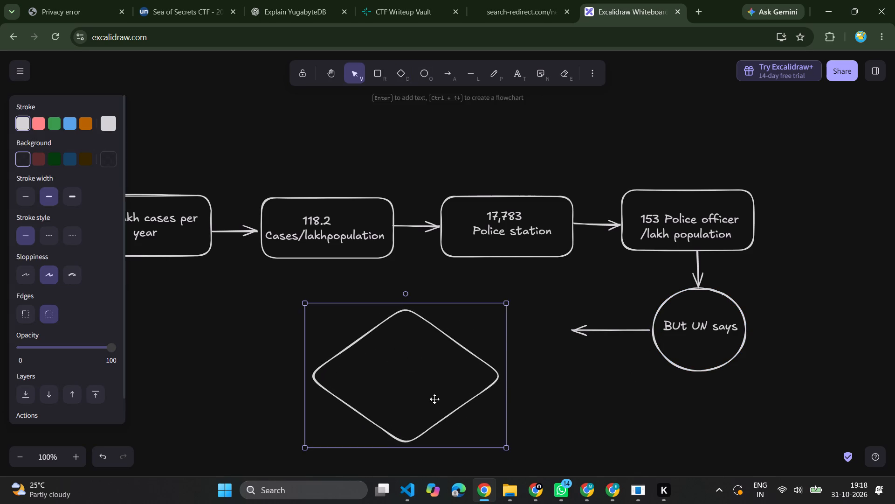
drag(434, 399, 455, 374)
Angle the arrow leaving the "BUt UN says" circle so its head points down and to the left.
click(630, 334)
drag(630, 331, 630, 353)
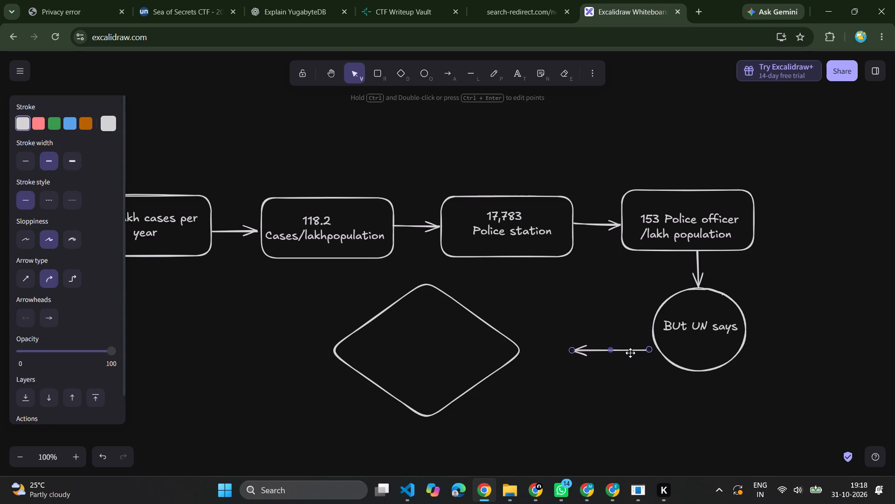
drag(630, 353, 635, 335)
drag(575, 332, 566, 373)
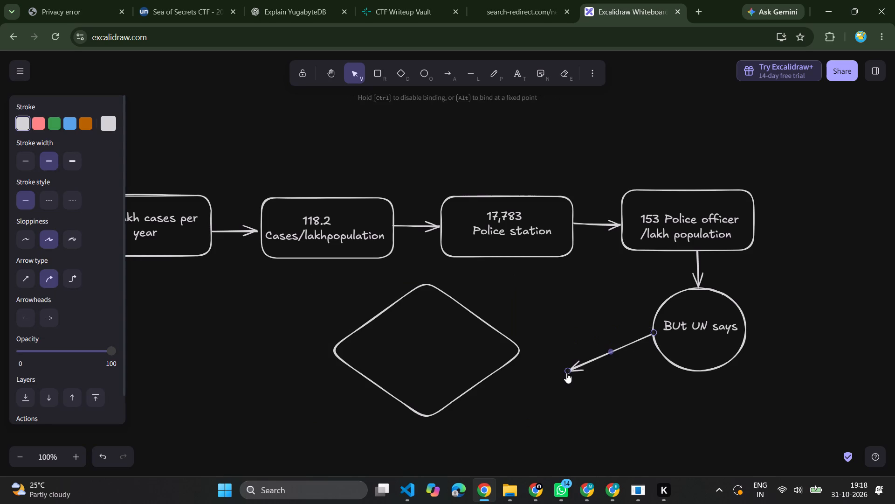
drag(566, 373, 565, 372)
Move the empty diamond so that its right corner meets the head of the circle's angled arrow.
drag(455, 356, 520, 422)
click(413, 343)
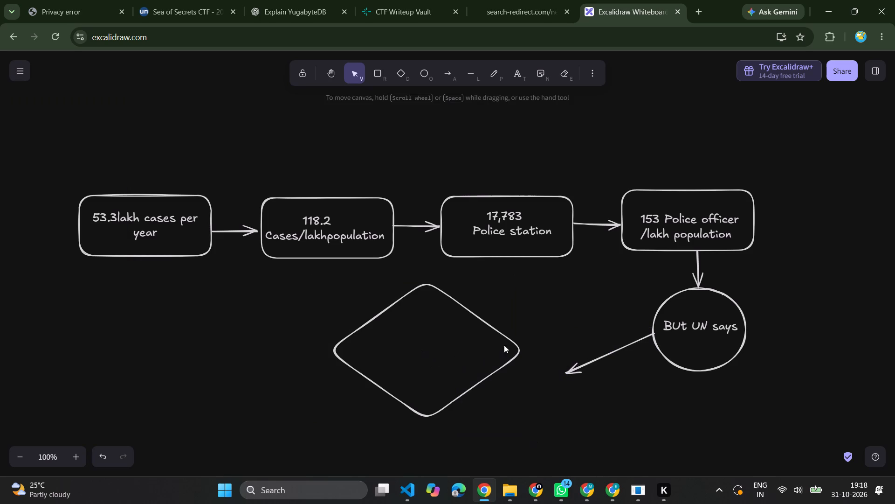
click(523, 322)
click(504, 334)
drag(498, 349, 634, 441)
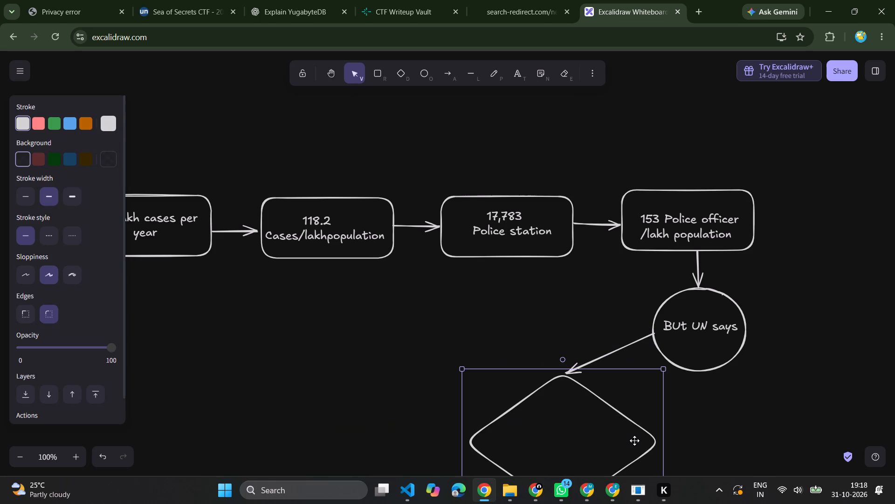
drag(634, 441, 634, 436)
scroll(457, 349, down, 4)
scroll(498, 281, up, 1)
drag(532, 284, 496, 281)
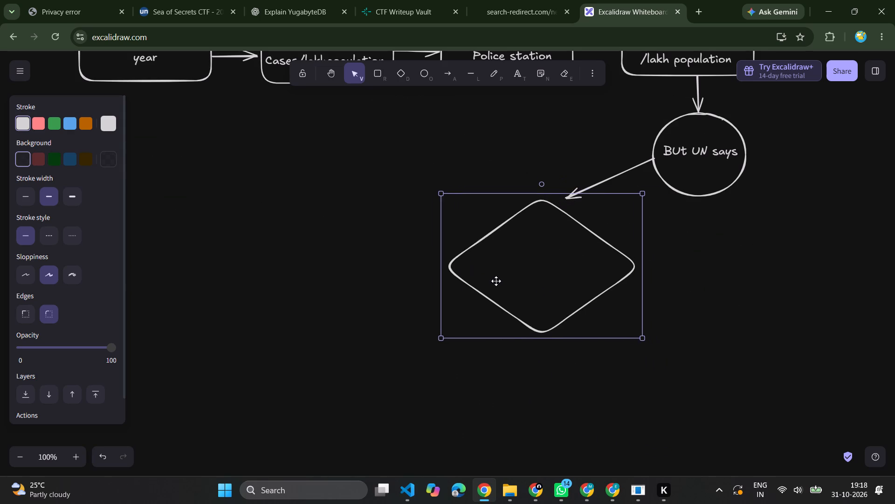
drag(496, 281, 445, 222)
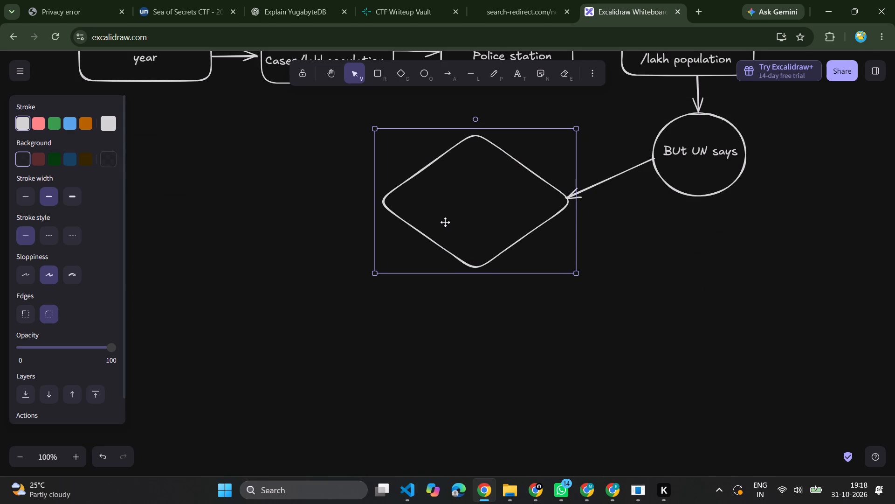
drag(445, 222, 443, 223)
Add a three-line text in the diamond: "MIn", "222 Police Officer" and "/lakh population".
click(436, 221)
click(447, 185)
click(447, 178)
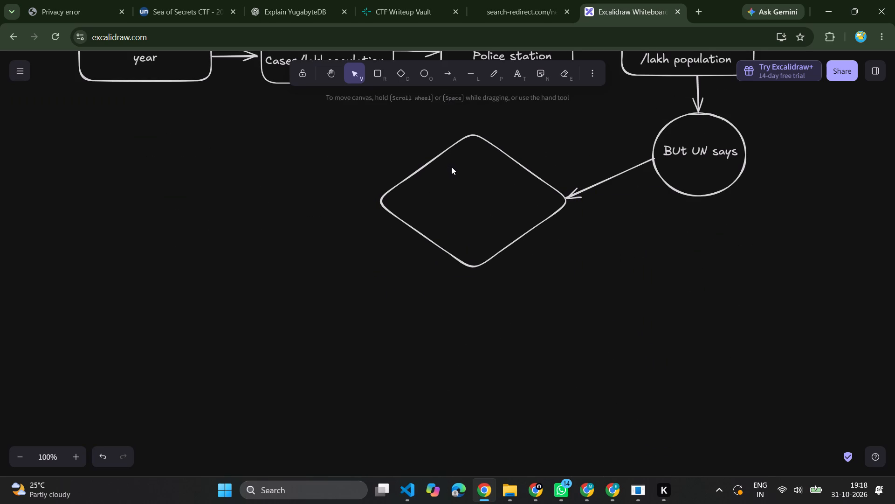
double_click(451, 167)
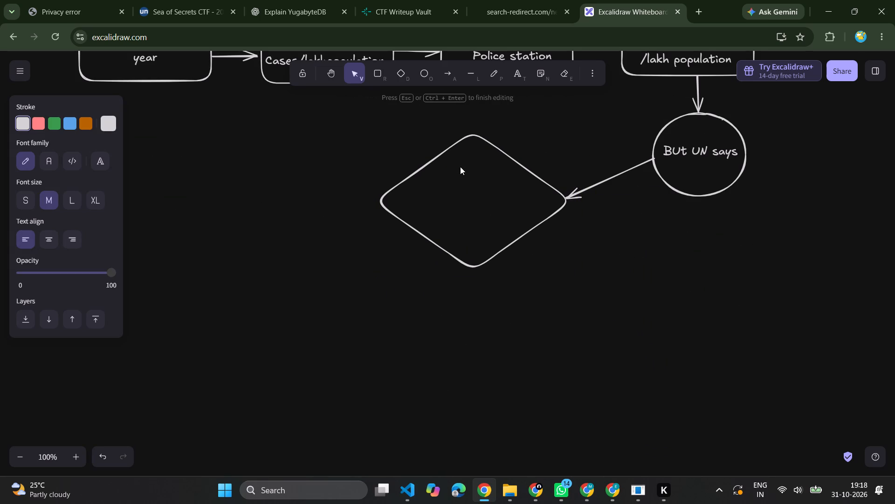
text(MIn)
key(Return)
key(1)
key(BackSpace)
text(222 p)
key(BackSpace)
text(Police Officer)
key(Return)
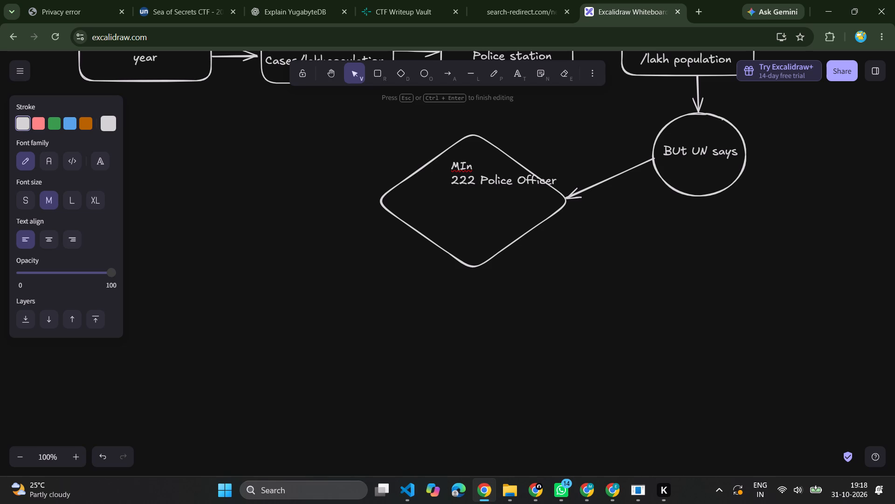
text(/lakh poplu)
key(BackSpace)
key(BackSpace)
text(ulation)
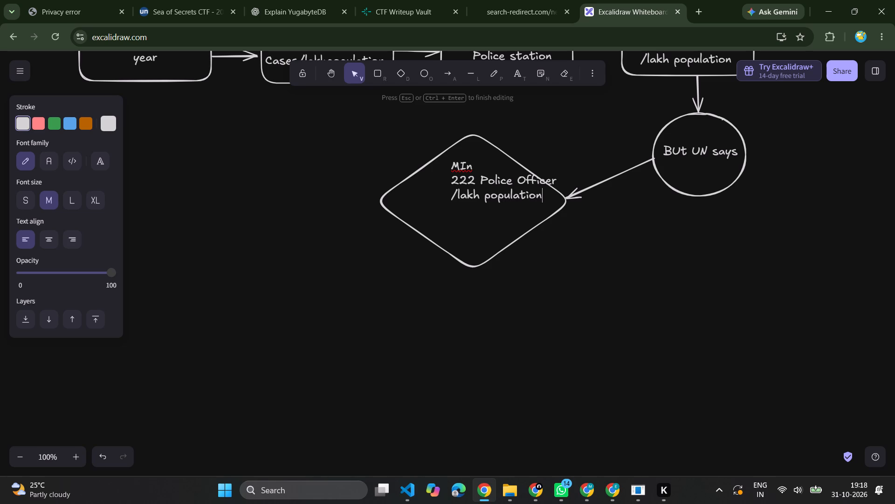
click(508, 199)
Change the first line of the diamond's text to "Min..".
click(464, 166)
key(BackSpace)
key(i)
key(Right)
text(..)
click(520, 192)
Move the "Min.. 222 Police Officer /lakh population" text left and down so it fits inside the diamond.
click(447, 164)
drag(487, 198, 461, 213)
click(568, 286)
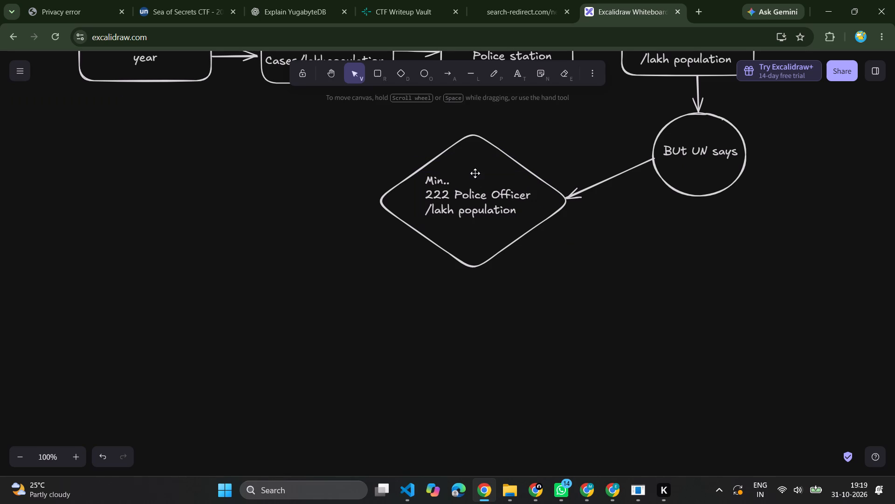
click(476, 187)
drag(476, 195, 476, 199)
click(669, 367)
Move the circle around "BUt UN says" down so it sits roughly level with the diamond.
scroll(656, 341, up, 4)
scroll(655, 331, down, 2)
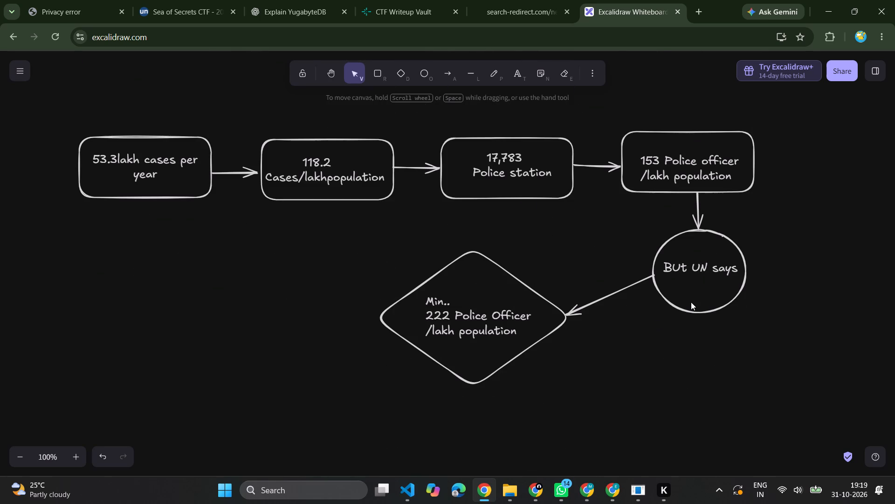
click(691, 302)
click(696, 310)
drag(708, 292, 705, 330)
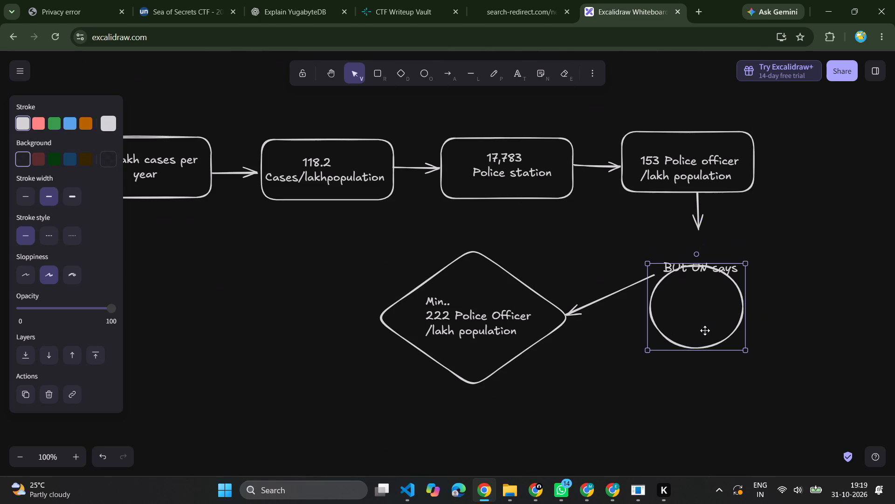
drag(705, 330, 705, 333)
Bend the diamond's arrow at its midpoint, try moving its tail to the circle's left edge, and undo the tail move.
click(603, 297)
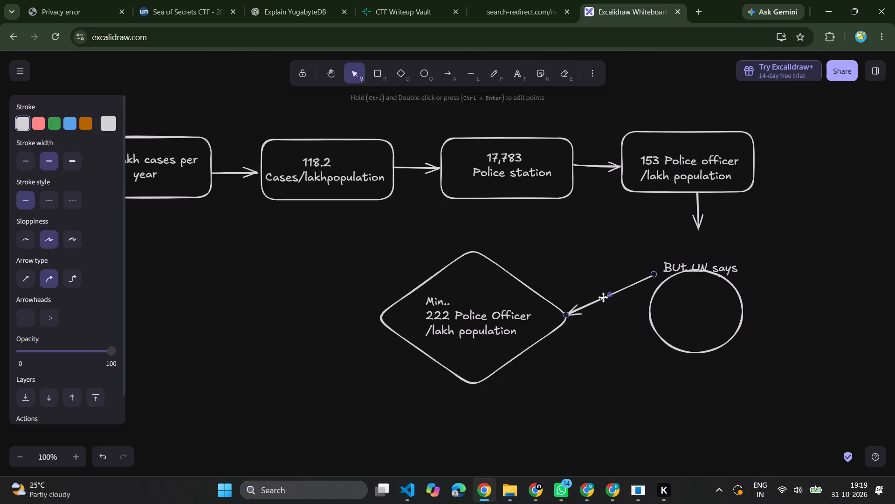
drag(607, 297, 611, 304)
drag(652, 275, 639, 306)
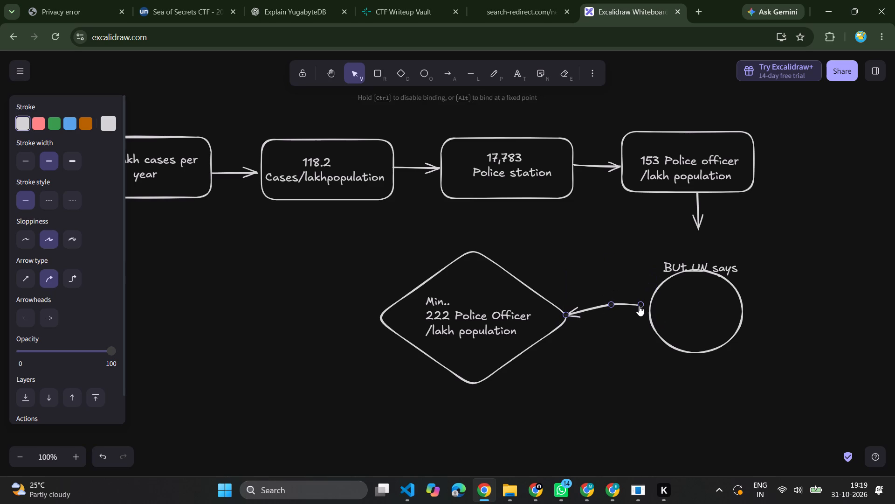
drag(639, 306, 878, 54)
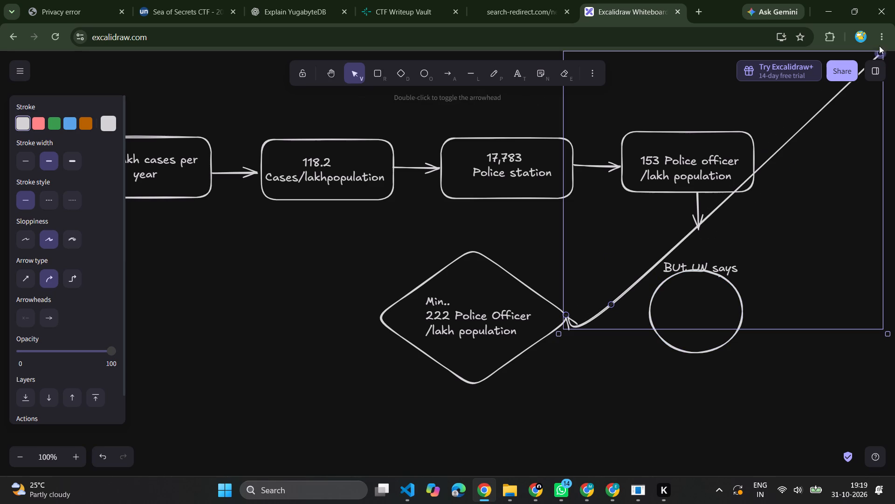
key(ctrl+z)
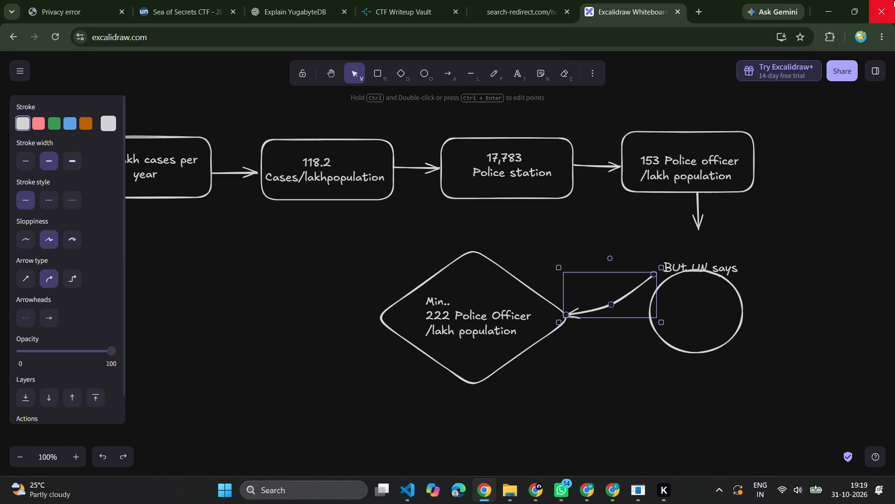
Move the "BUt UN says" label down into the middle of the lowered circle.
click(724, 264)
drag(730, 269, 730, 313)
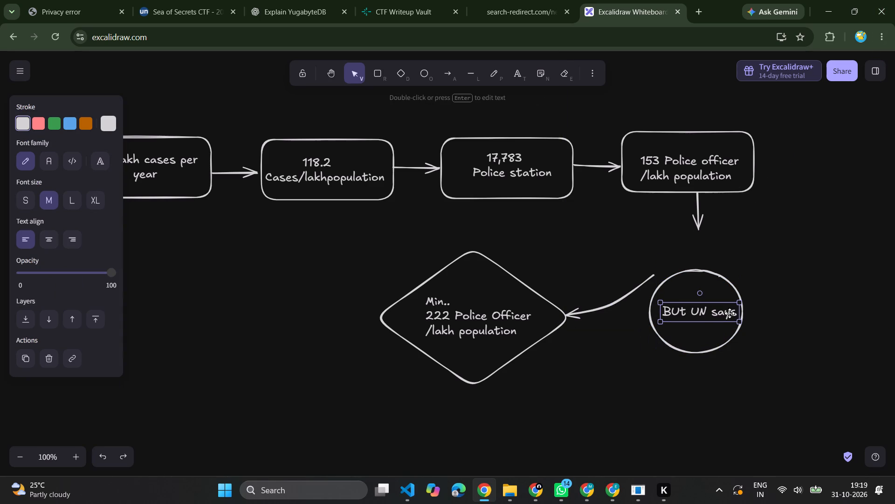
drag(730, 313, 726, 314)
Extend the vertical arrow from the "153 Police officer" box down to the top of the circle.
click(700, 228)
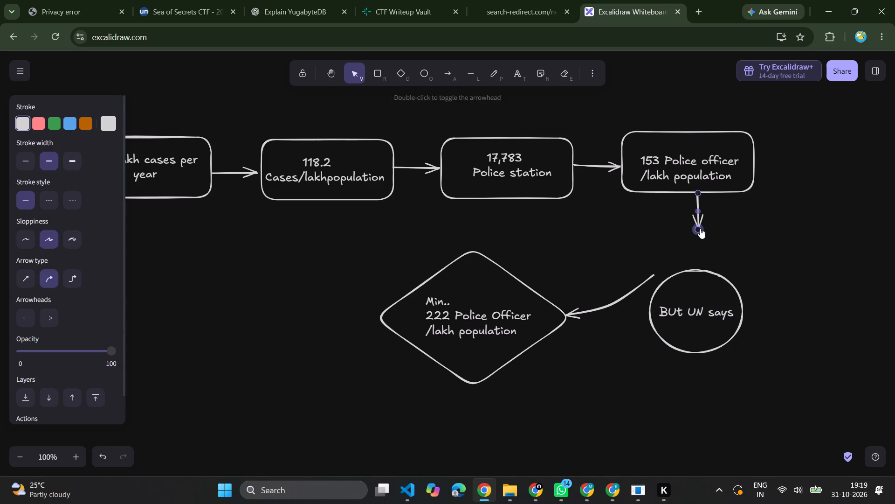
drag(700, 228, 700, 272)
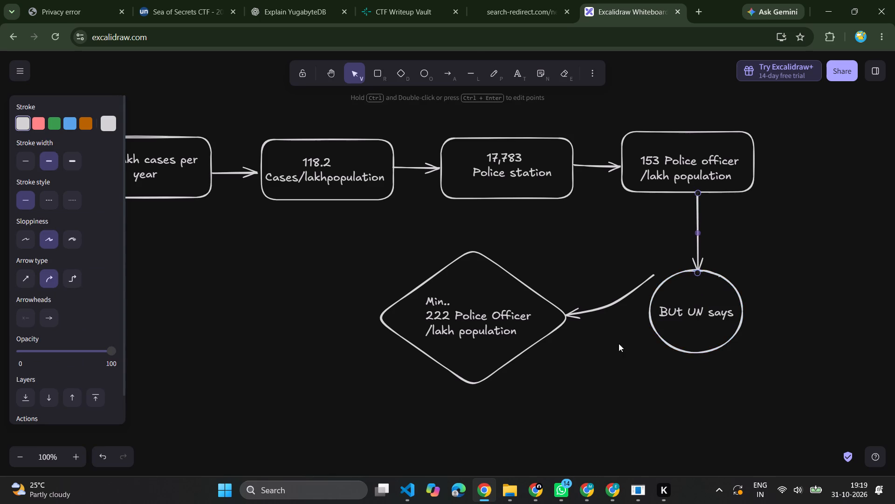
Reposition the arrow between circle and diamond so it runs nearly straight from the circle's left edge to the diamond's right corner.
scroll(617, 343, down, 2)
drag(653, 160, 645, 195)
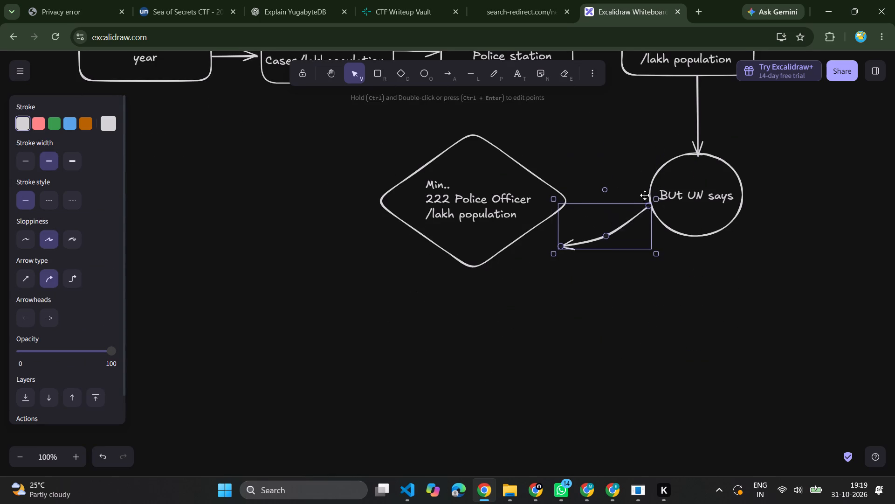
drag(645, 195, 640, 179)
drag(643, 174, 646, 197)
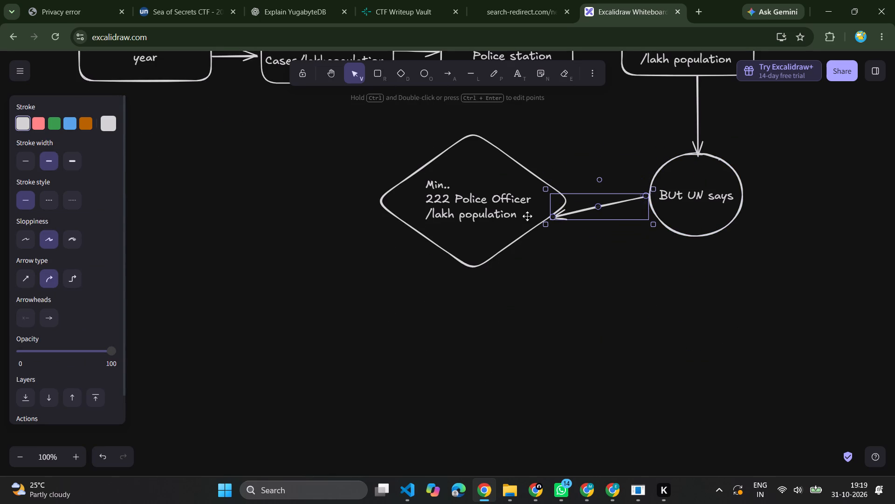
drag(553, 217, 568, 203)
drag(595, 205, 596, 195)
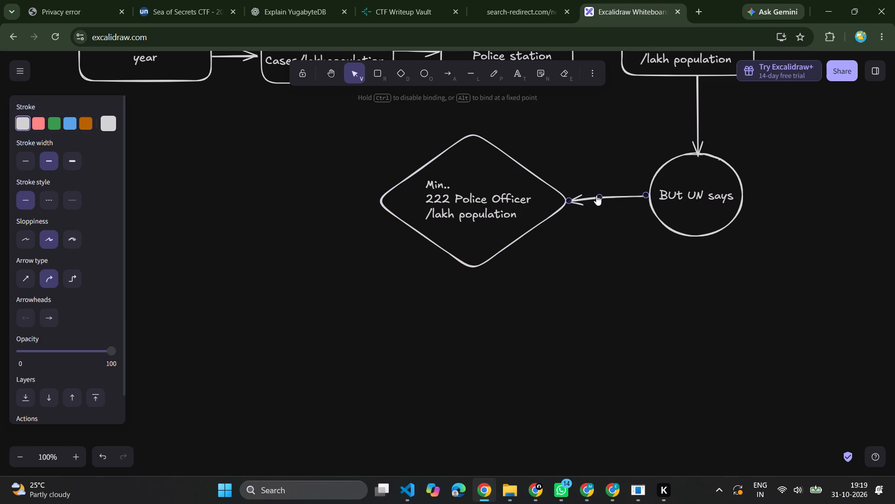
drag(596, 195, 599, 196)
drag(599, 196, 599, 197)
Move the circle around "BUt UN says" slightly further down, leaving its label in place.
click(720, 220)
click(710, 219)
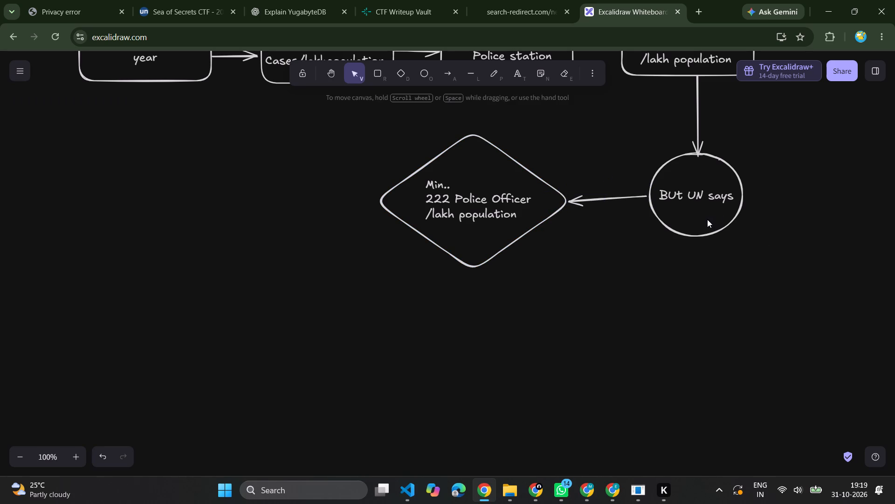
click(696, 236)
drag(698, 229, 701, 238)
Straighten the arrow between the circle and the diamond by lowering its midpoint slightly.
click(612, 199)
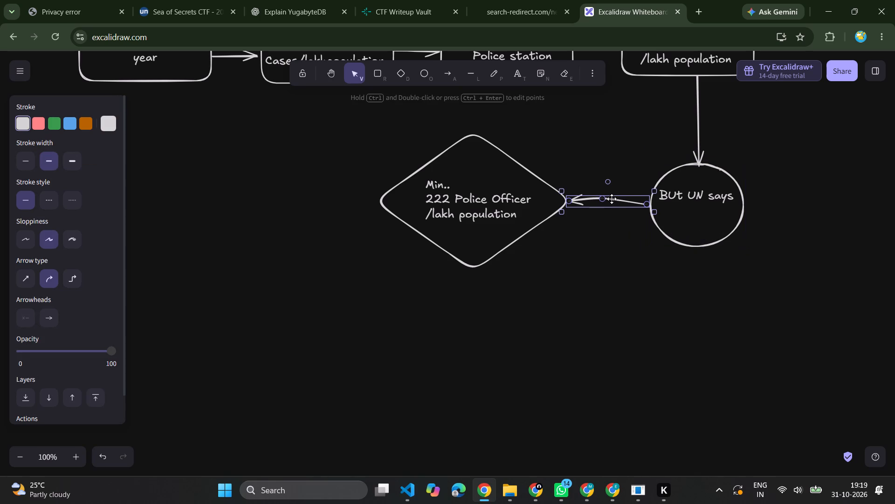
drag(604, 201, 604, 206)
click(678, 297)
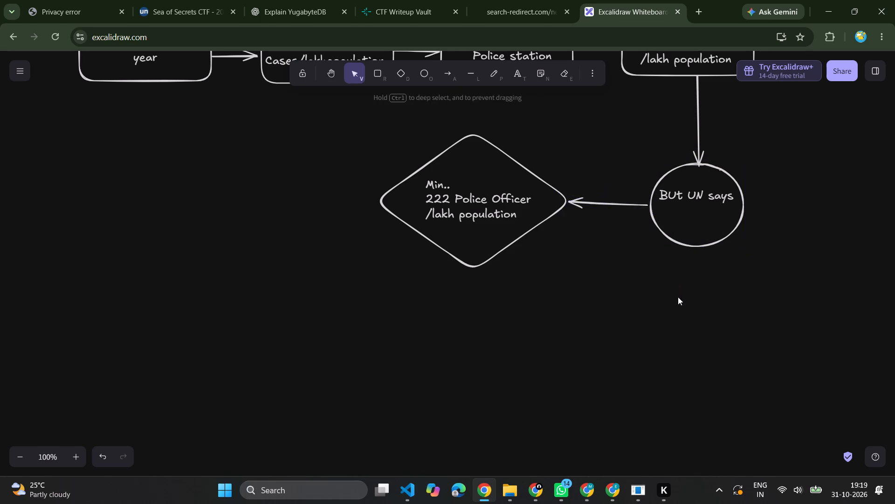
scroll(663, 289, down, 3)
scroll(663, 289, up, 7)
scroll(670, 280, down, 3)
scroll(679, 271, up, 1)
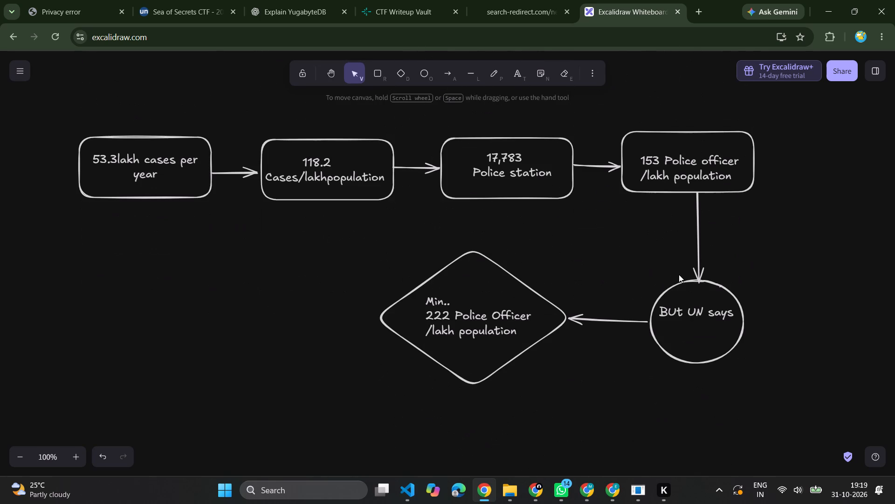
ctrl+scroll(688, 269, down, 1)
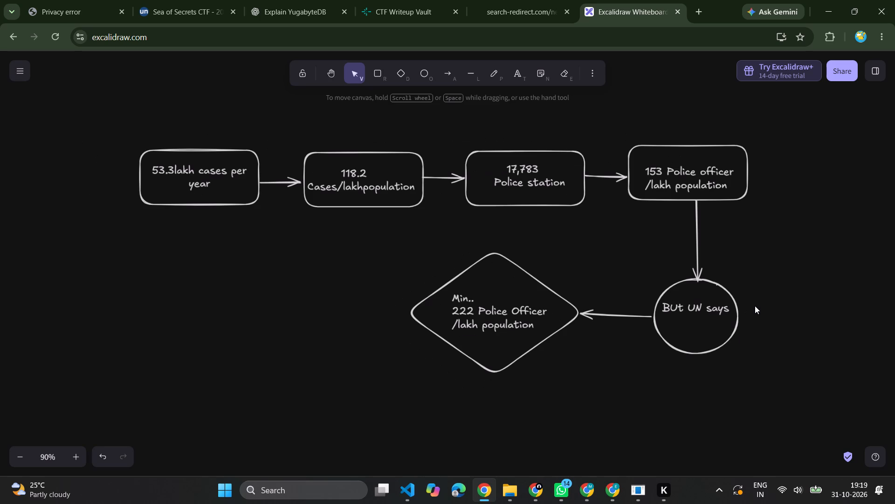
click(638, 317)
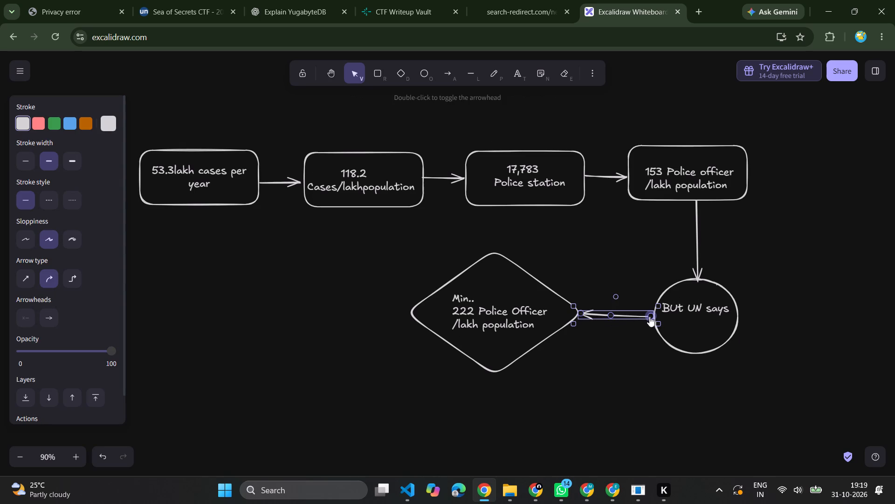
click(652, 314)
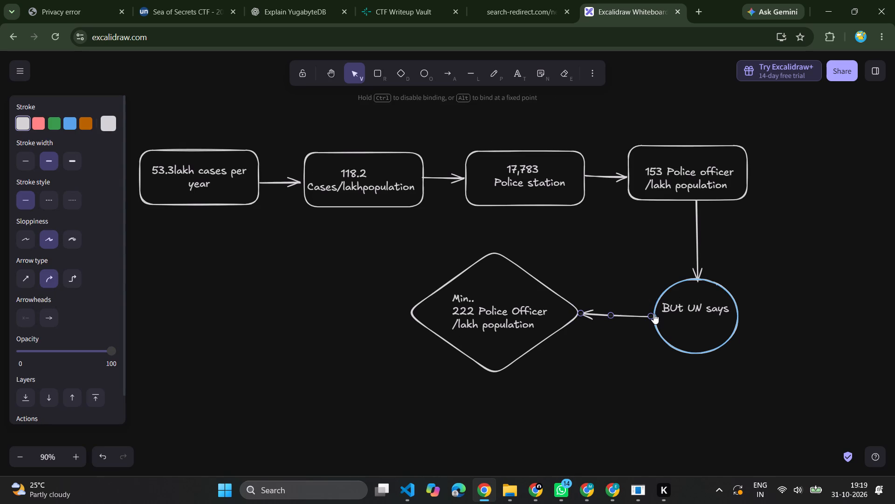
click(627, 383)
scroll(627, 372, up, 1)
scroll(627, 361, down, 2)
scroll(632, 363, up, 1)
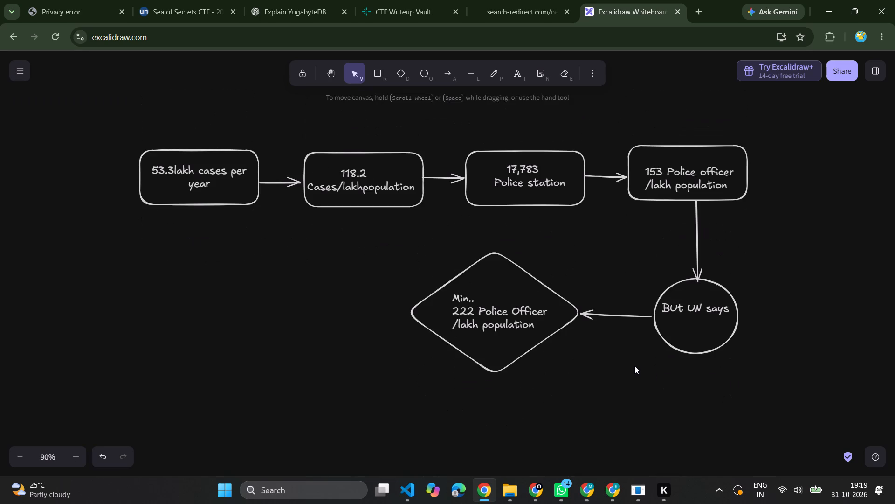
Indent the "Min.." line of the diamond's text with six spaces so it sits more centrally above the other lines.
click(450, 296)
click(454, 298)
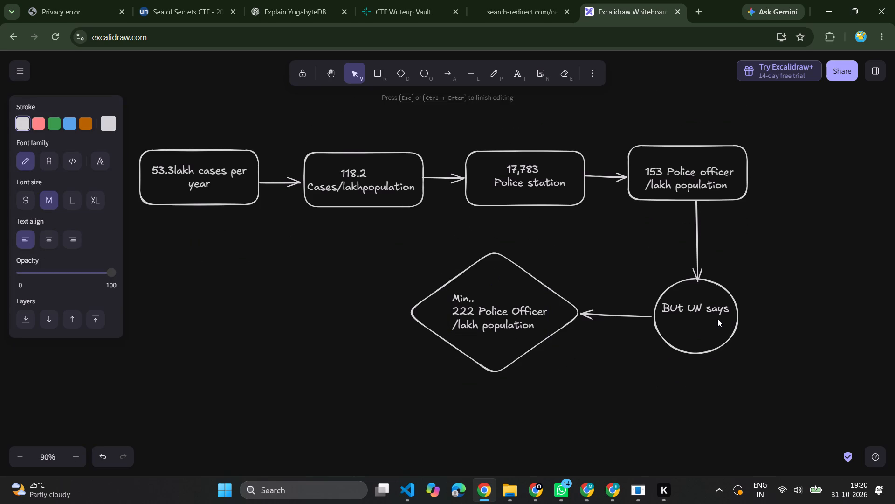
key(space)
key(space)
key(space)
key(space)
key(space)
key(space)
click(570, 417)
Enlarge the diamond's "Min.. 222 Police Officer /lakh population" text slightly and recentre it inside the diamond.
click(514, 308)
drag(515, 331, 522, 330)
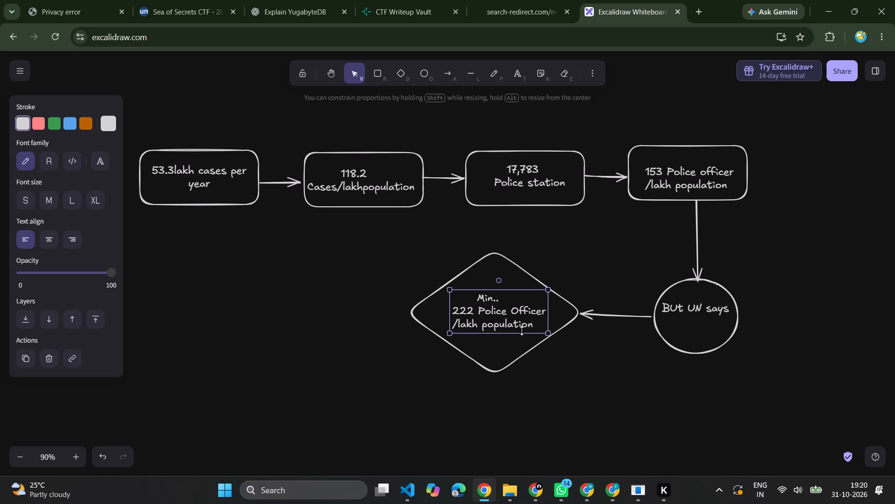
drag(522, 330, 529, 334)
drag(531, 317, 525, 317)
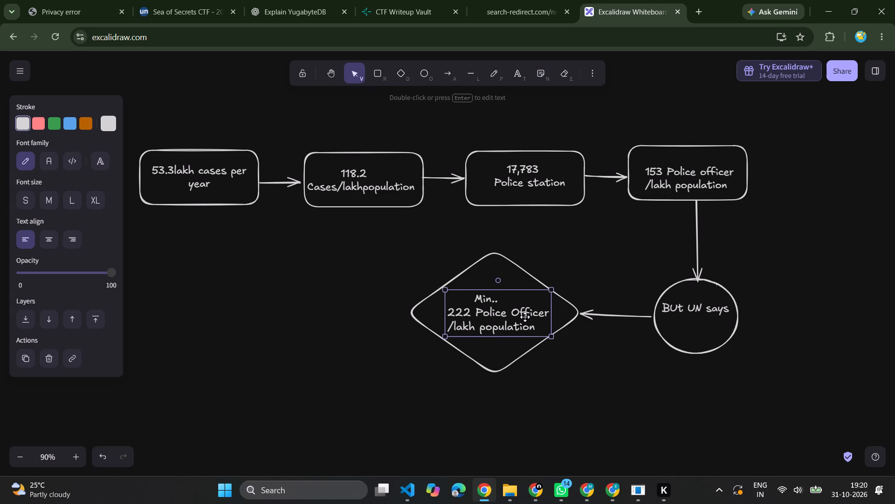
drag(525, 317, 522, 312)
click(623, 380)
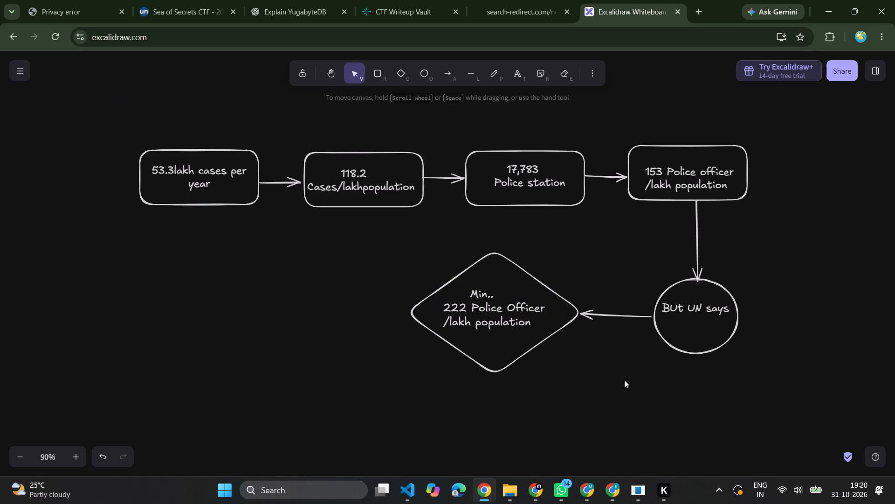
Nudge the labels inside the "17,783 Police station", "153 Police officer" and "118.2 Cases" boxes to centre them better in their boxes.
click(540, 180)
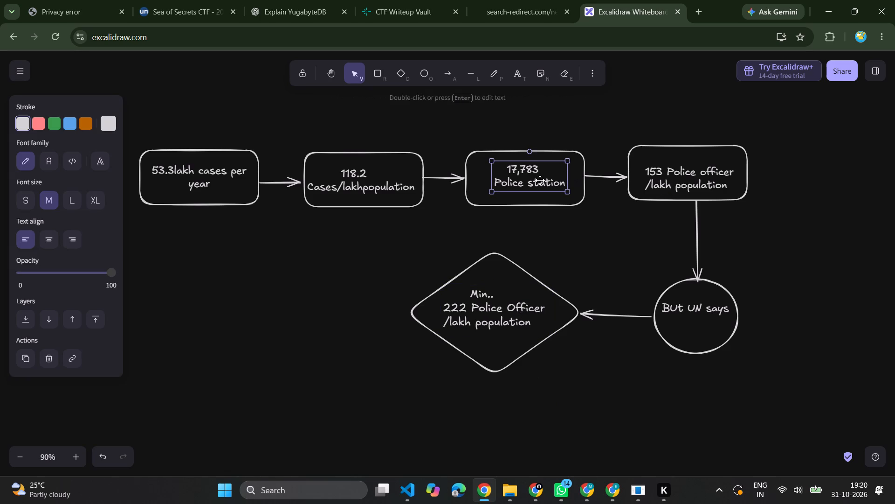
click(540, 179)
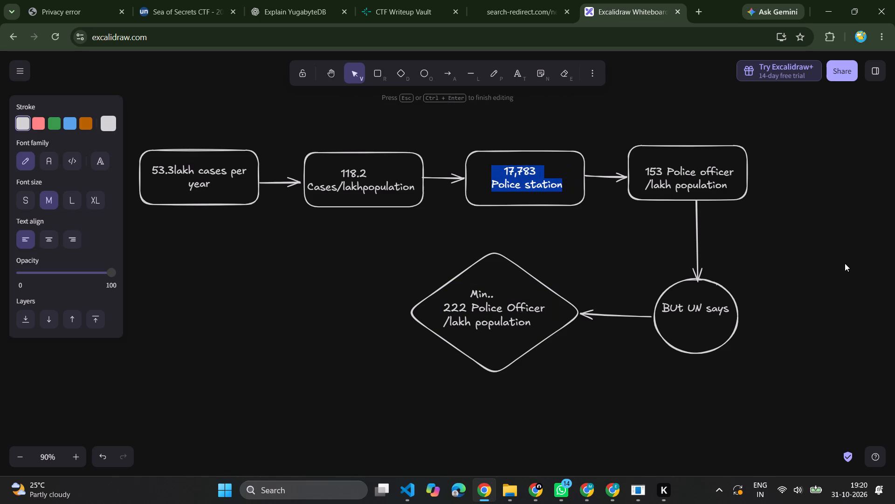
click(845, 263)
click(695, 186)
drag(695, 185, 695, 180)
click(306, 199)
click(353, 177)
click(355, 178)
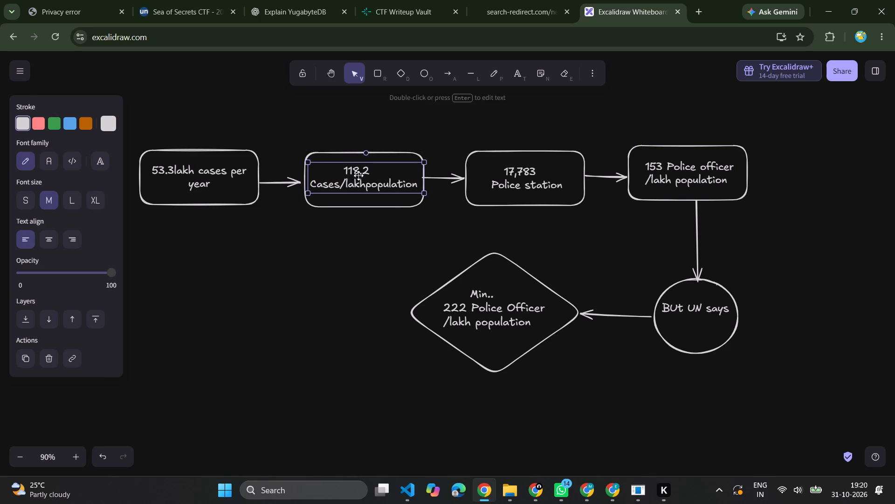
drag(311, 293, 310, 288)
Move the "53.3lakh cases per year" box slightly right and down, keeping its text as is.
click(223, 173)
click(210, 172)
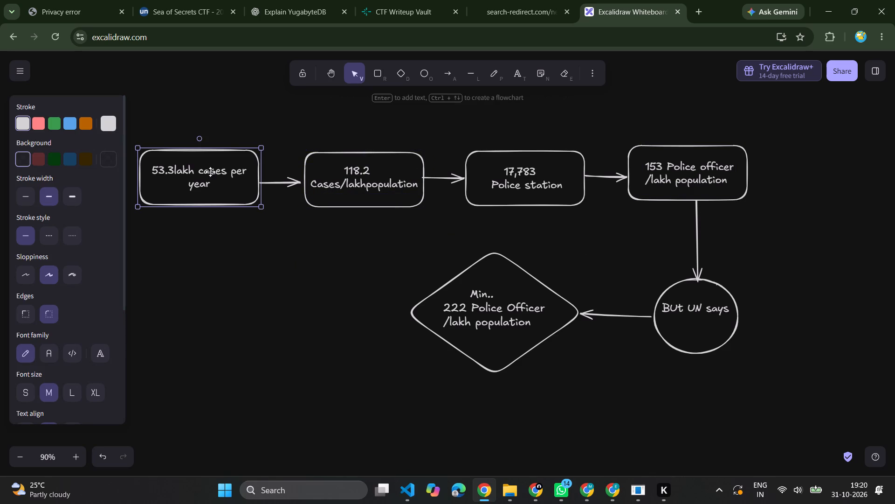
click(190, 172)
click(237, 186)
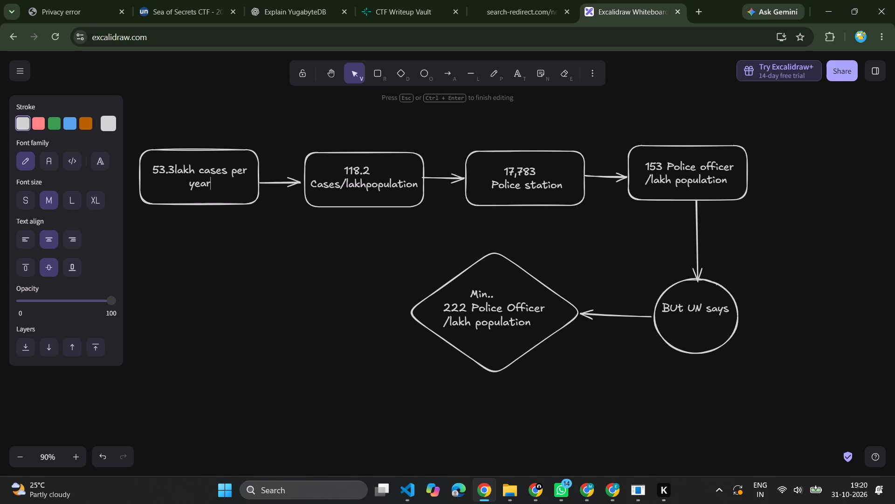
click(253, 203)
click(254, 201)
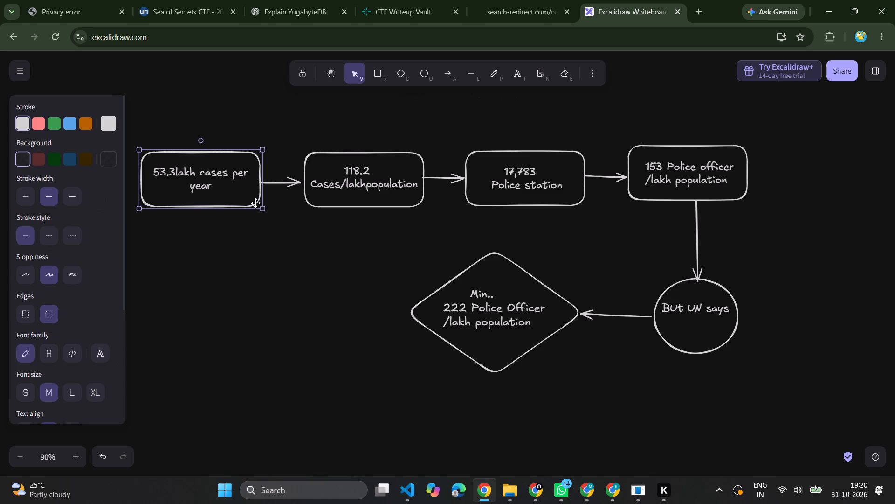
click(253, 283)
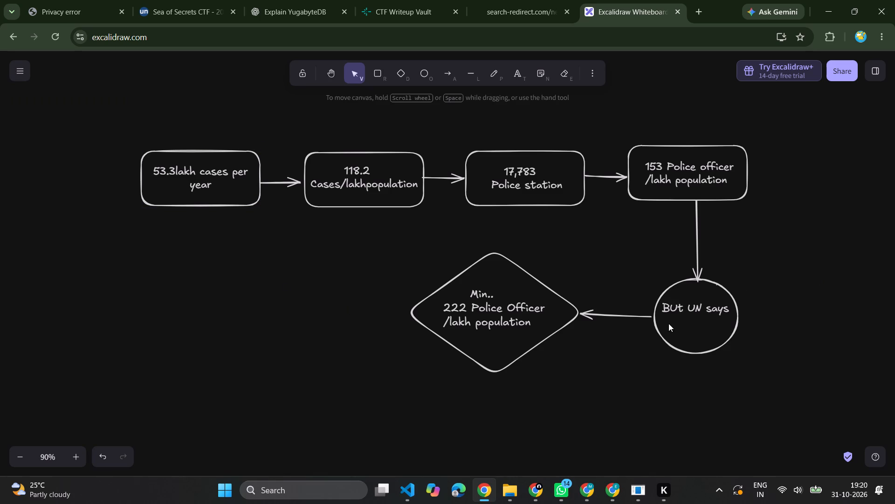
Move the "BUt UN says" label slightly down to the centre of its circle.
click(680, 302)
drag(703, 312, 705, 320)
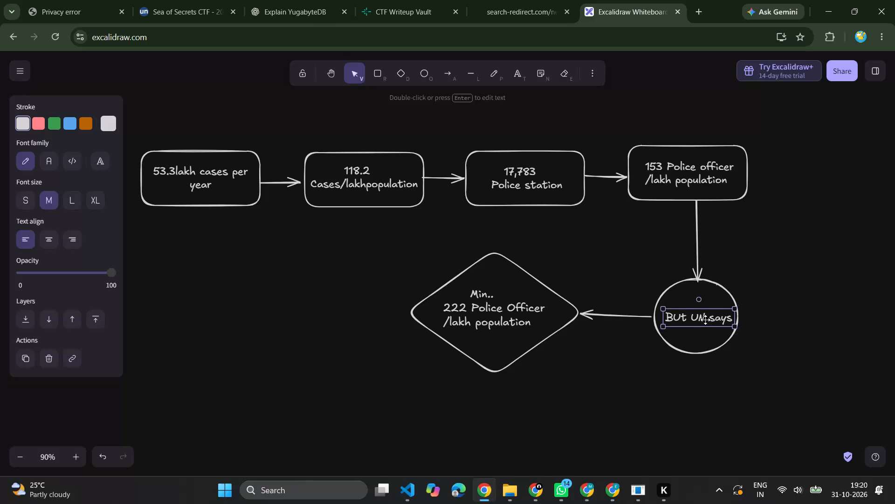
drag(705, 320, 704, 319)
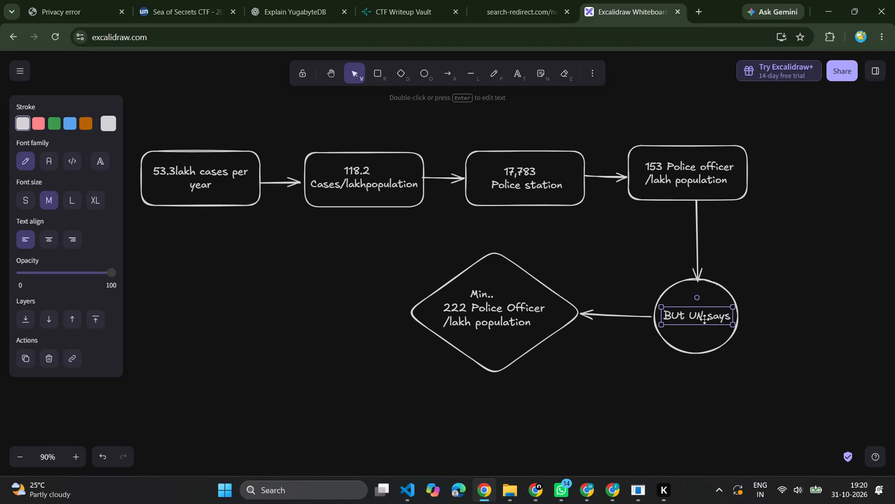
drag(704, 319, 702, 319)
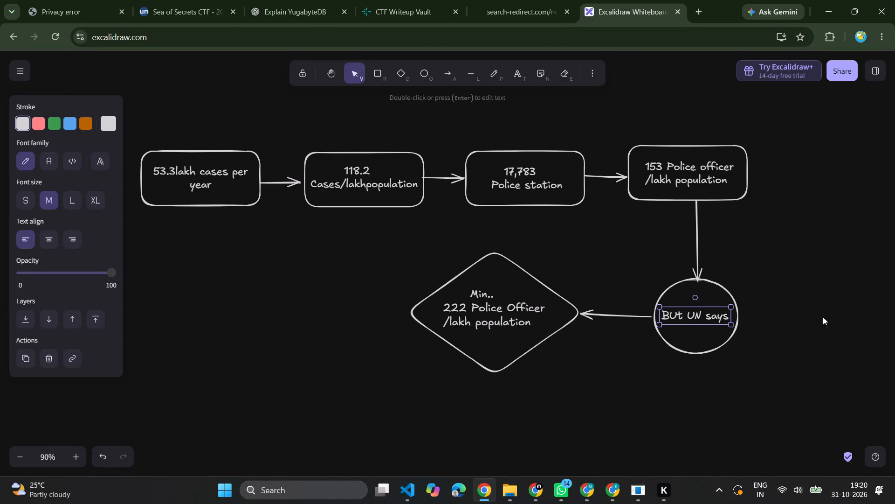
click(841, 316)
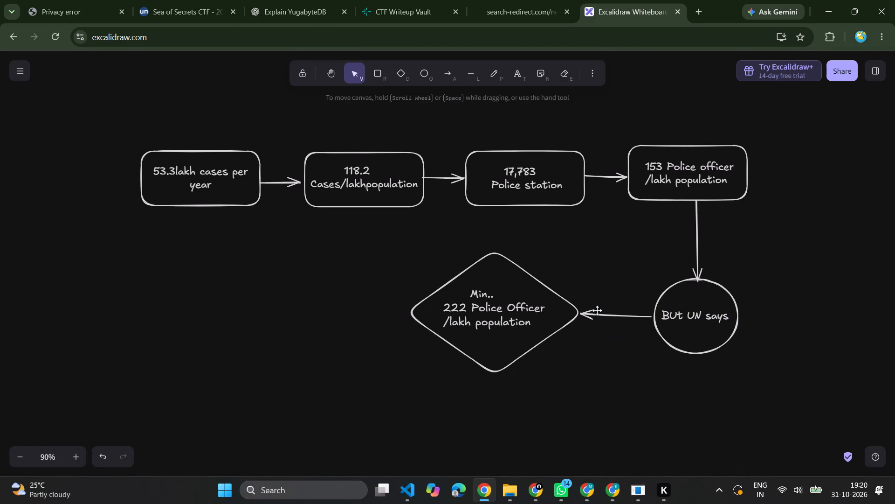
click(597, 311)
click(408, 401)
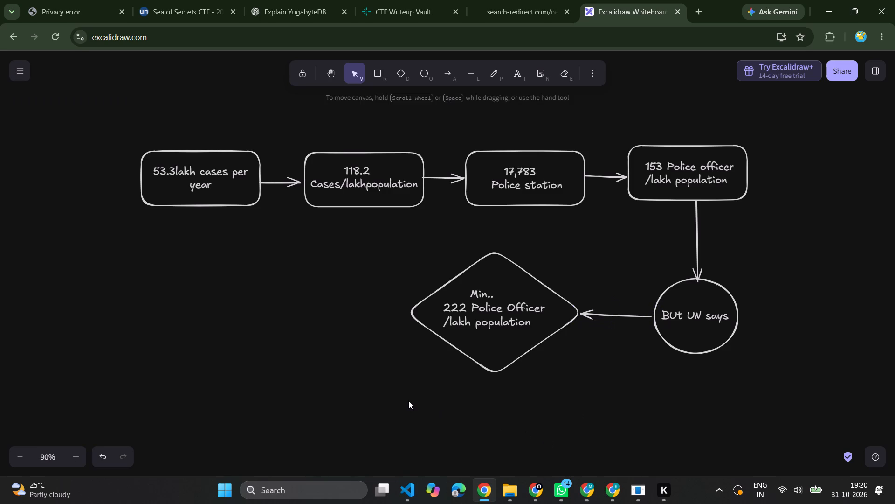